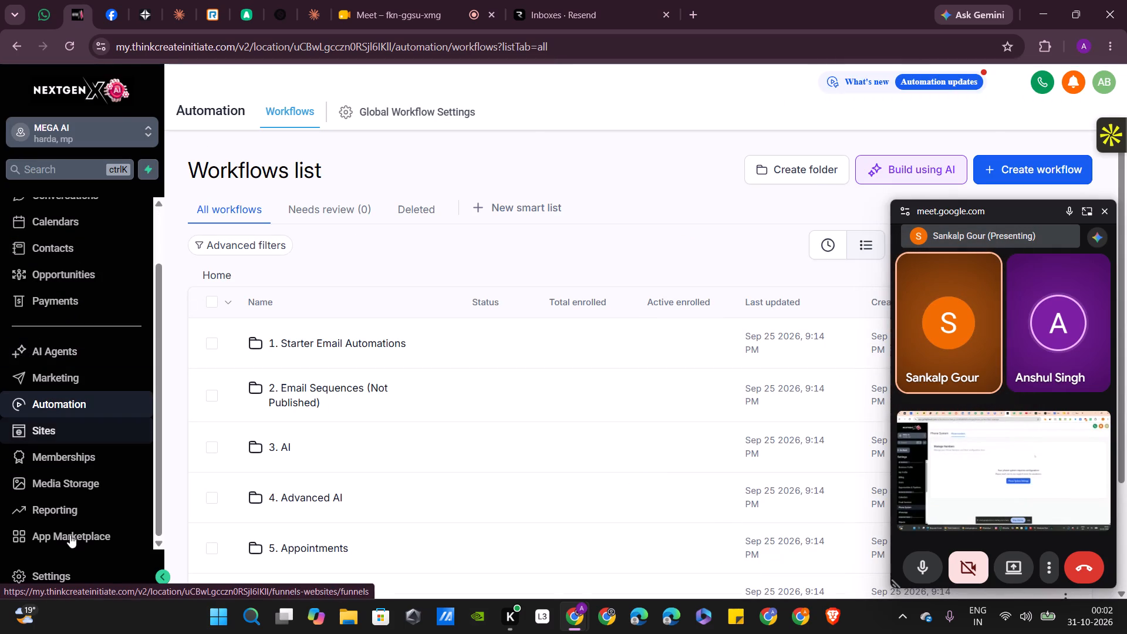
# Open the Phone System settings of the MEGA AI sub-account.
pyautogui.click(66, 567)
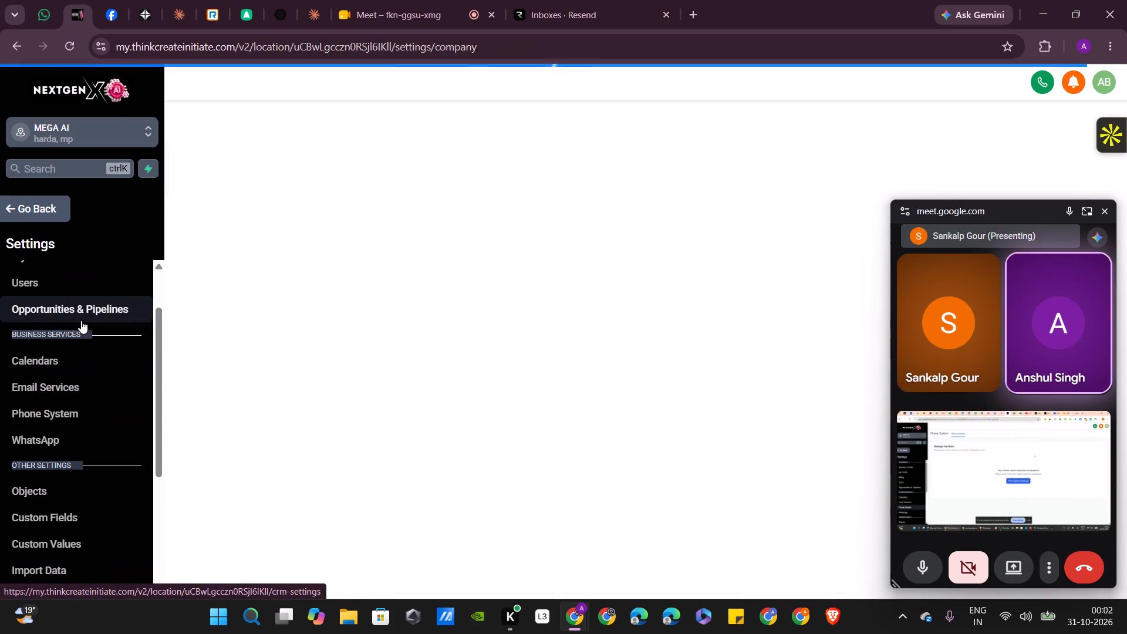
pyautogui.click(65, 407)
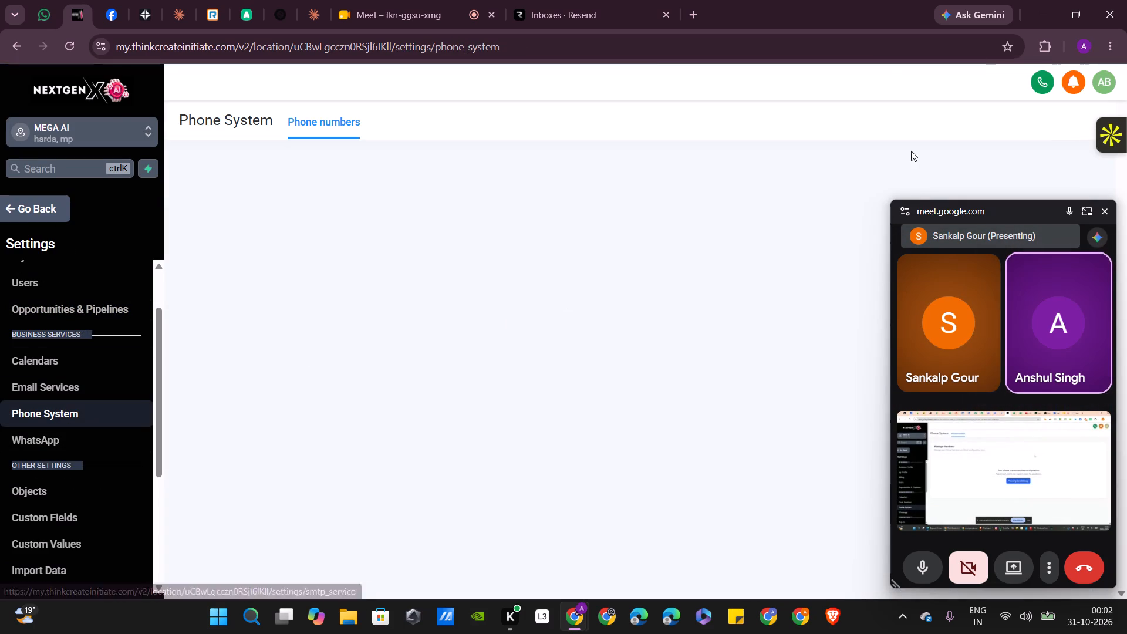
# Start voice calling and allow the site to use the microphone while visiting.
pyautogui.click(1040, 91)
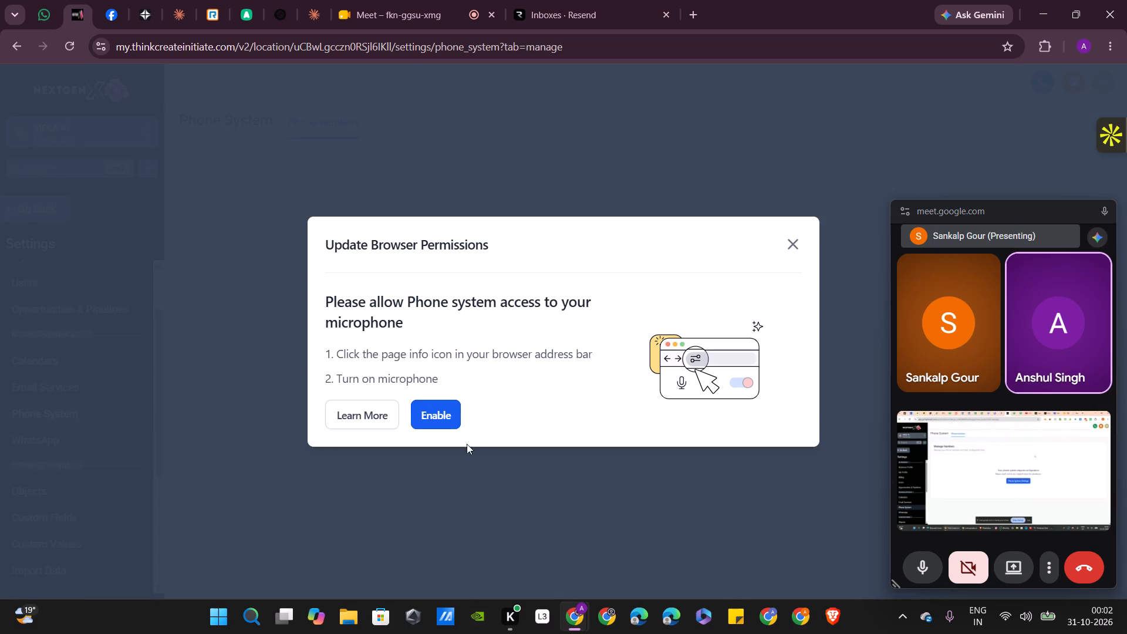
pyautogui.click(441, 416)
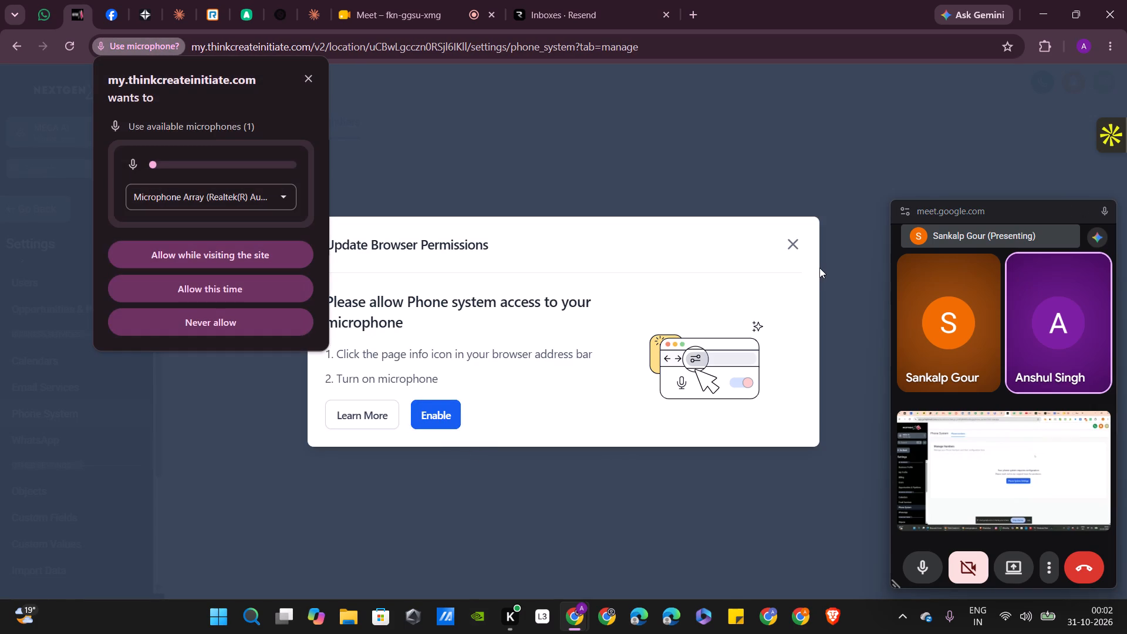
pyautogui.click(196, 260)
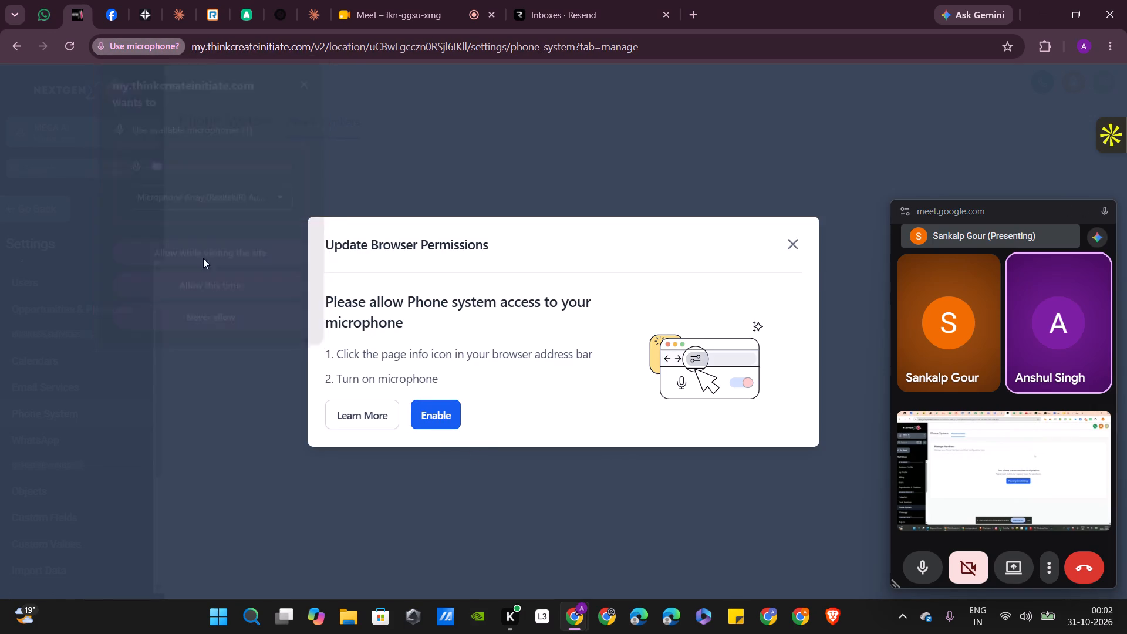
# Reopen voice calling and bring up the Buy your Number form.
pyautogui.click(1044, 84)
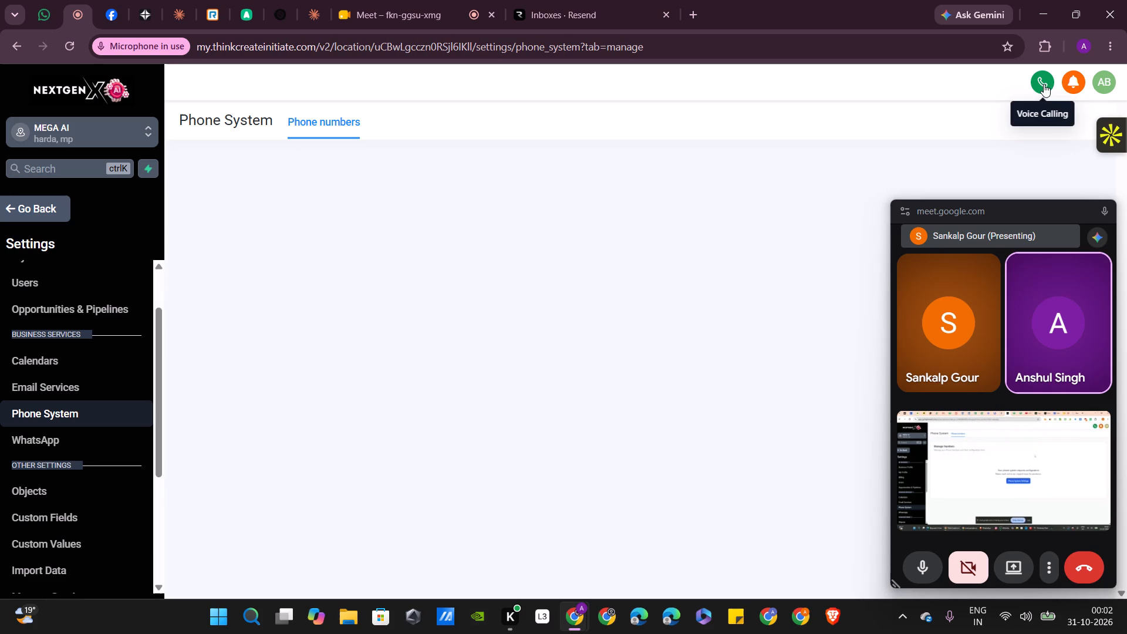
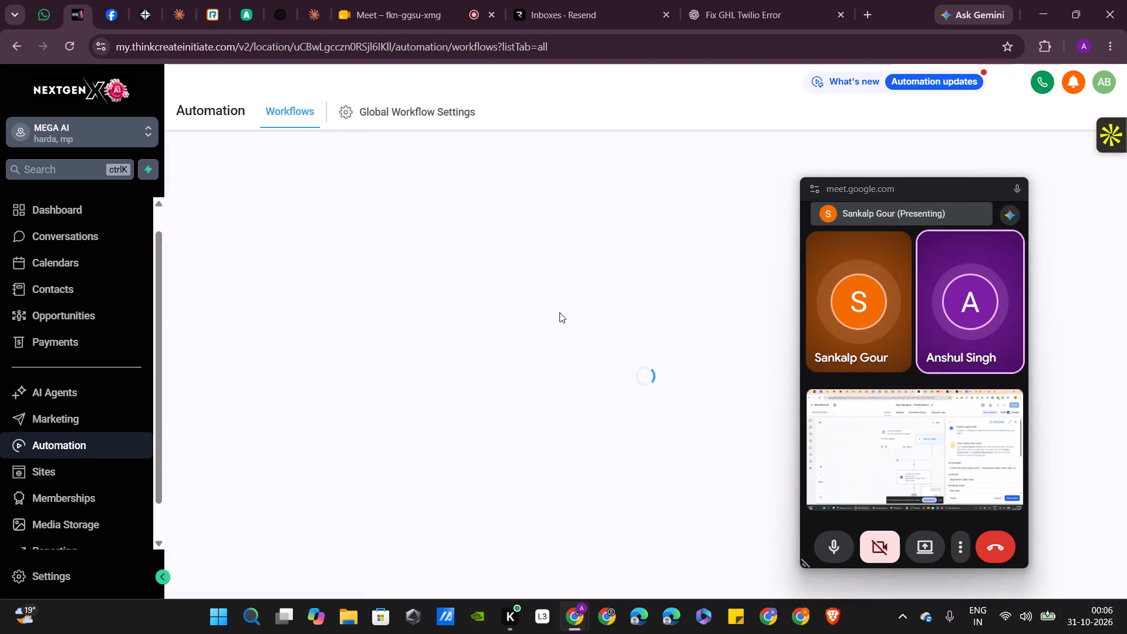
# Look through the folders and workflows in the MEGA AI sub-account's Automation workflows list.
pyautogui.scroll(-1, 443, 385)
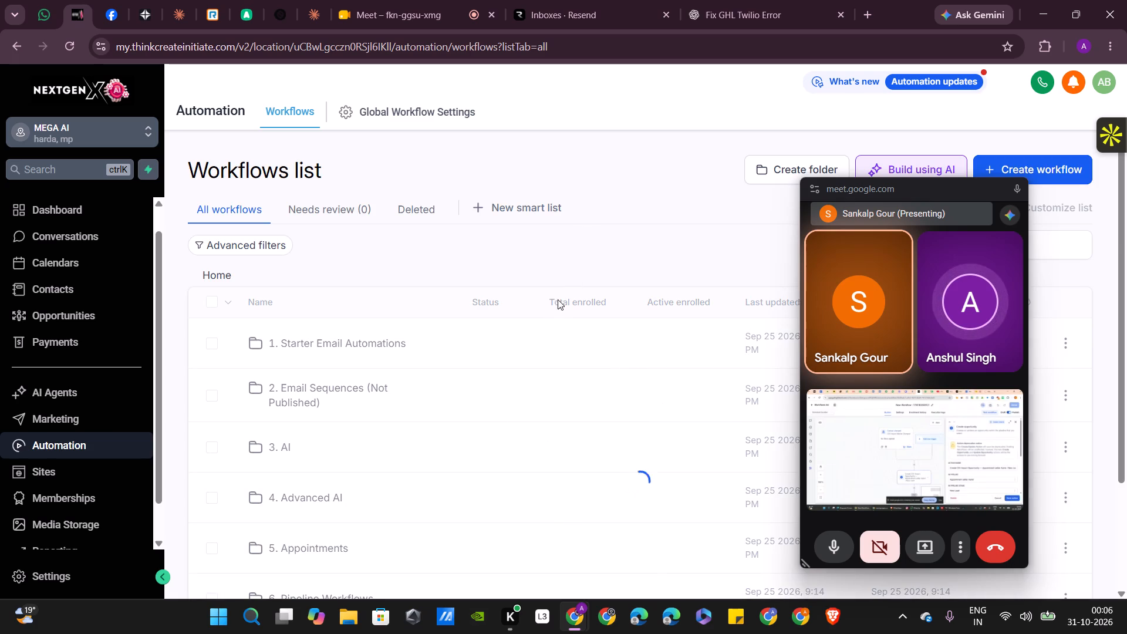
pyautogui.scroll(-2, 501, 435)
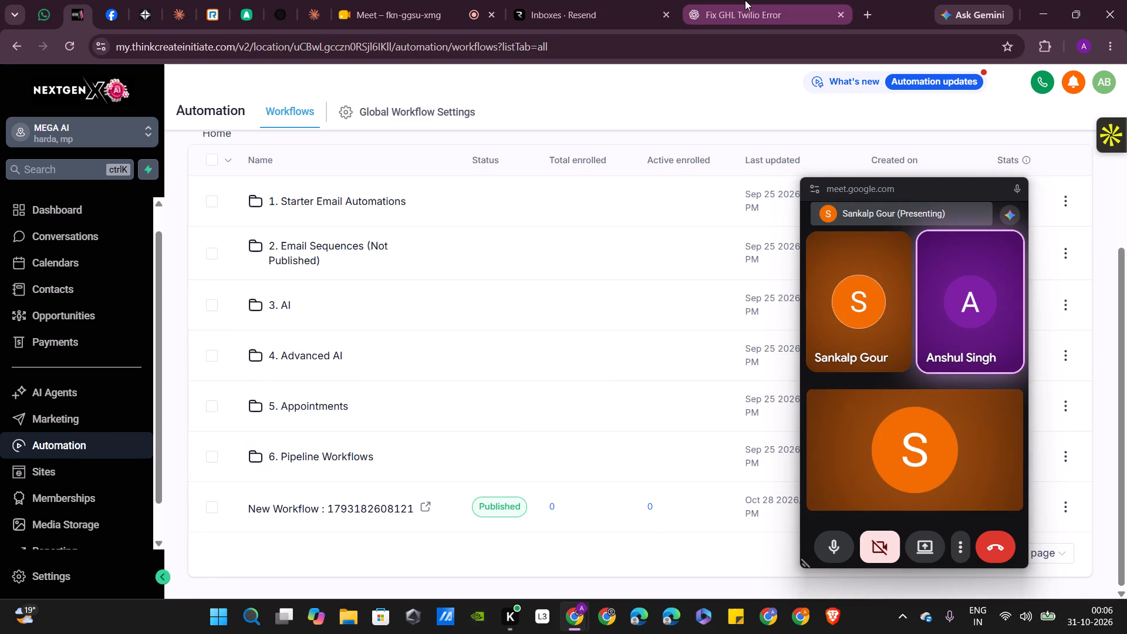
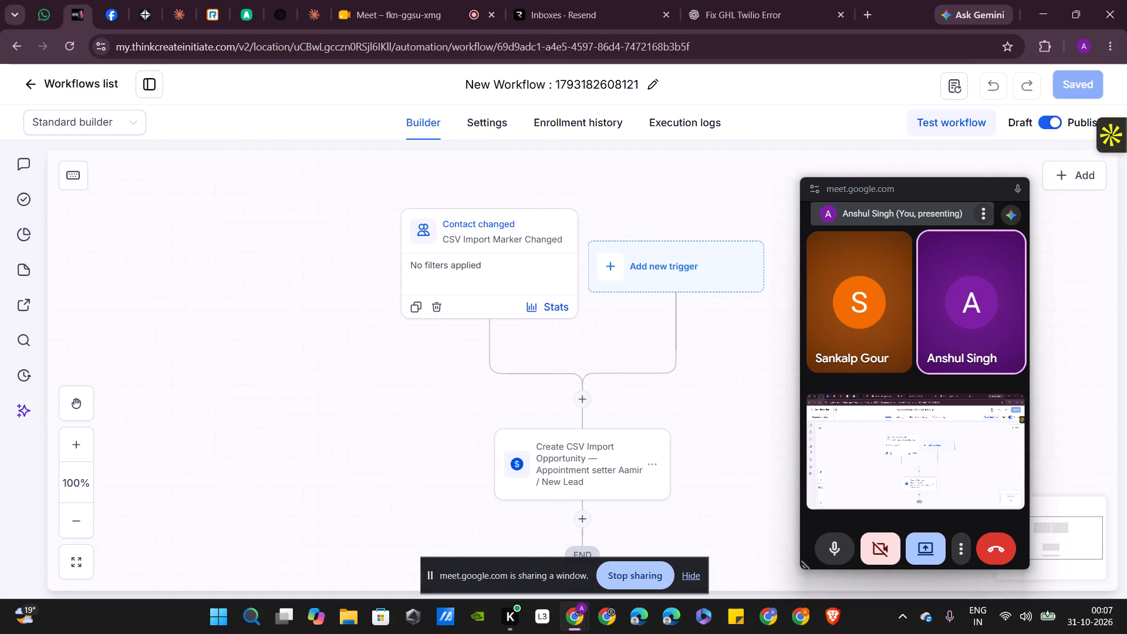
# Open the Create CSV Import Opportunity action below the CSV Import Marker Changed trigger to view its settings.
pyautogui.scroll(-1, 518, 362)
pyautogui.click(600, 399)
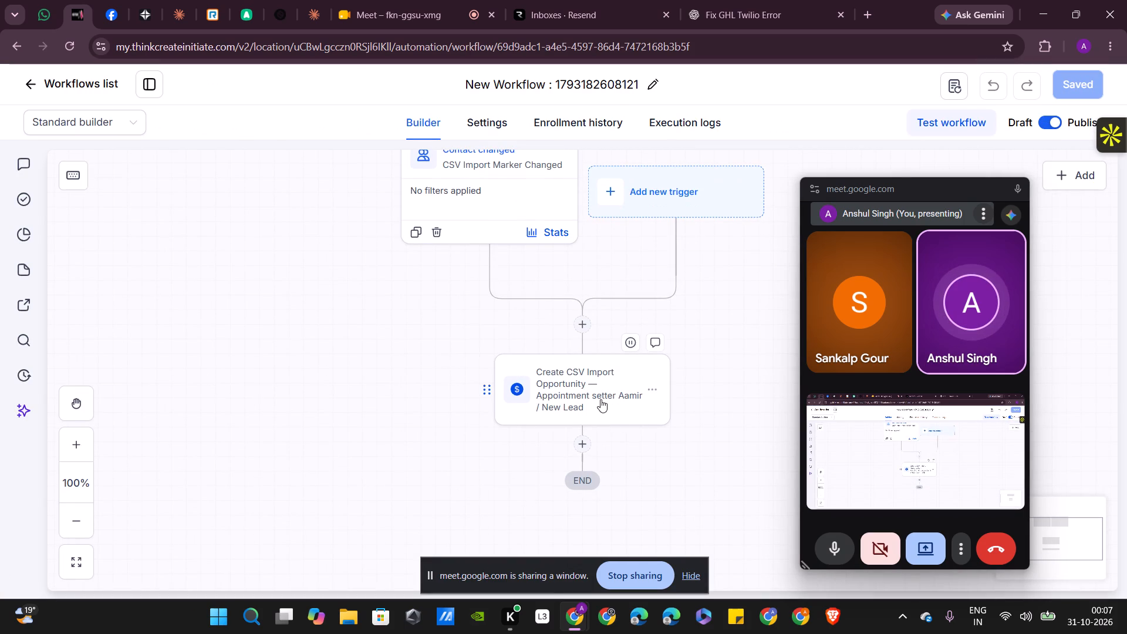
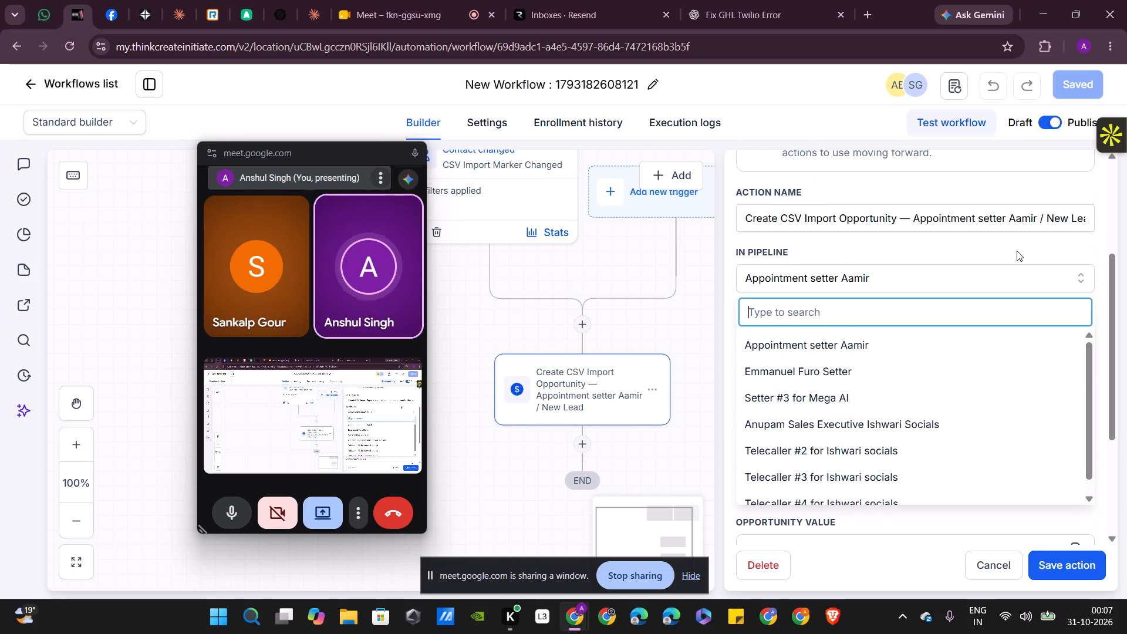
# Review the Create CSV Import Opportunity action's pipeline, stage, opportunity name, source and status settings, then return to the workflows list.
pyautogui.scroll(-1, 816, 436)
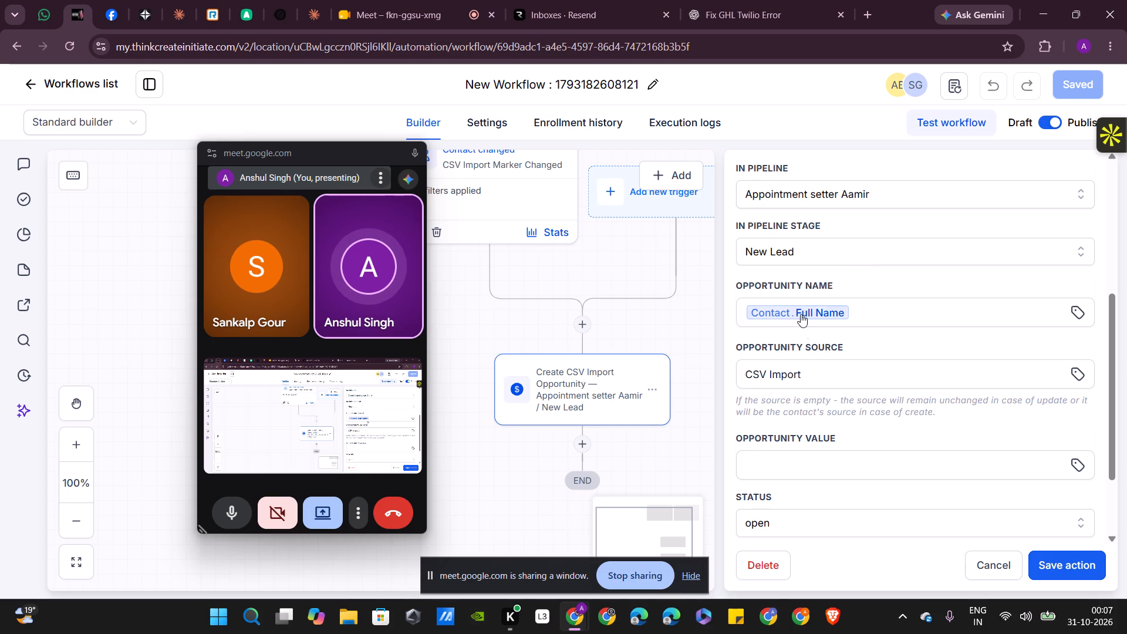
pyautogui.scroll(-1, 848, 397)
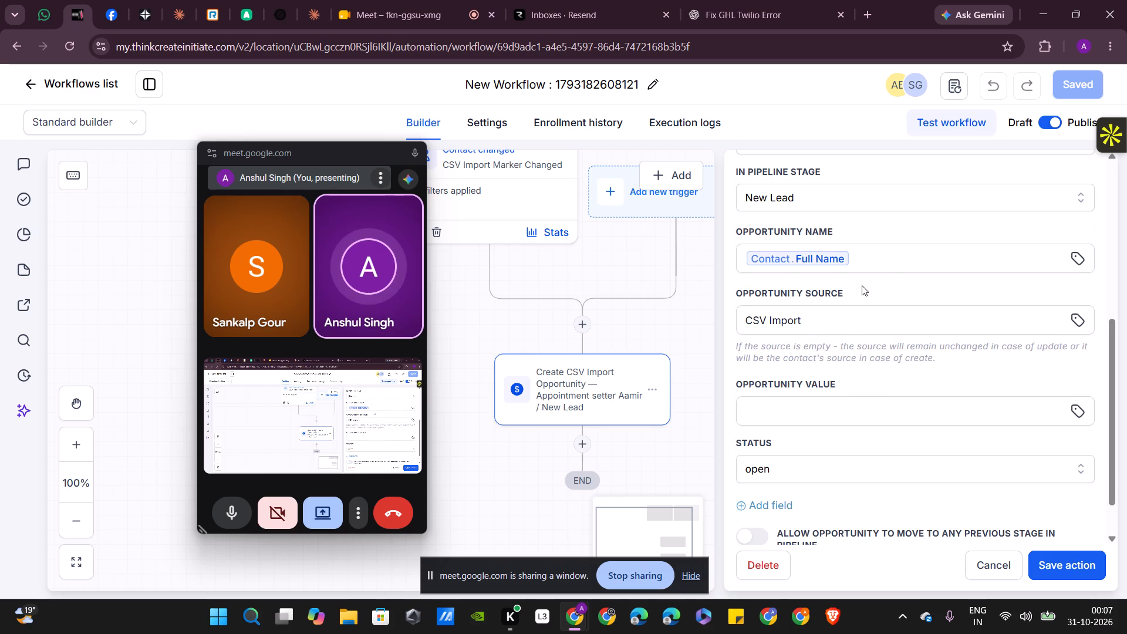
pyautogui.scroll(-2, 843, 396)
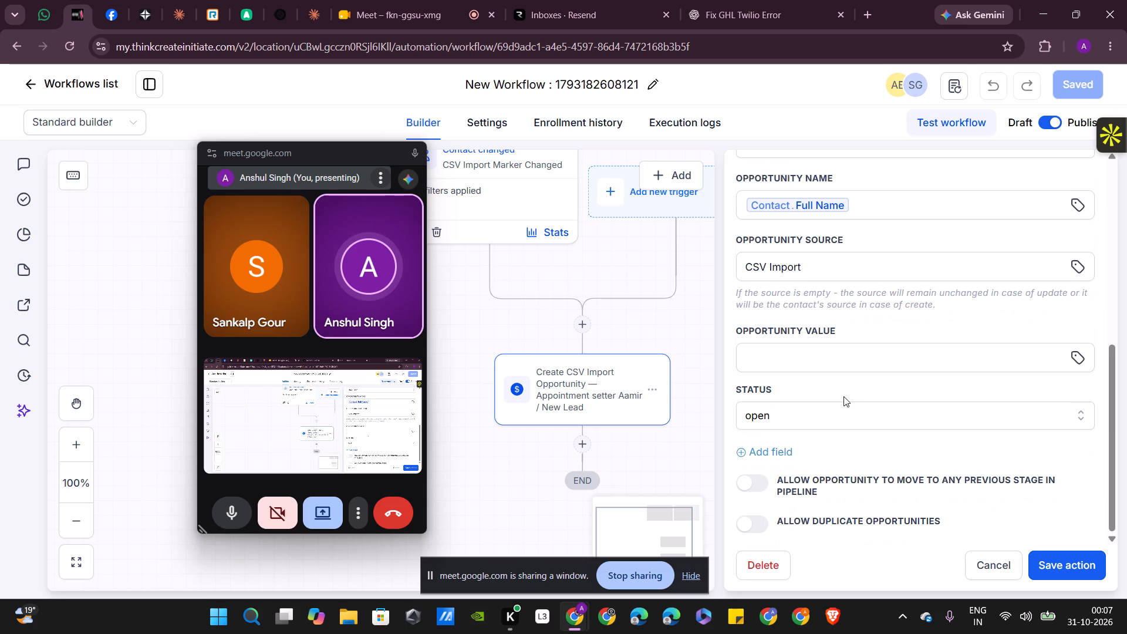
pyautogui.scroll(2, 843, 396)
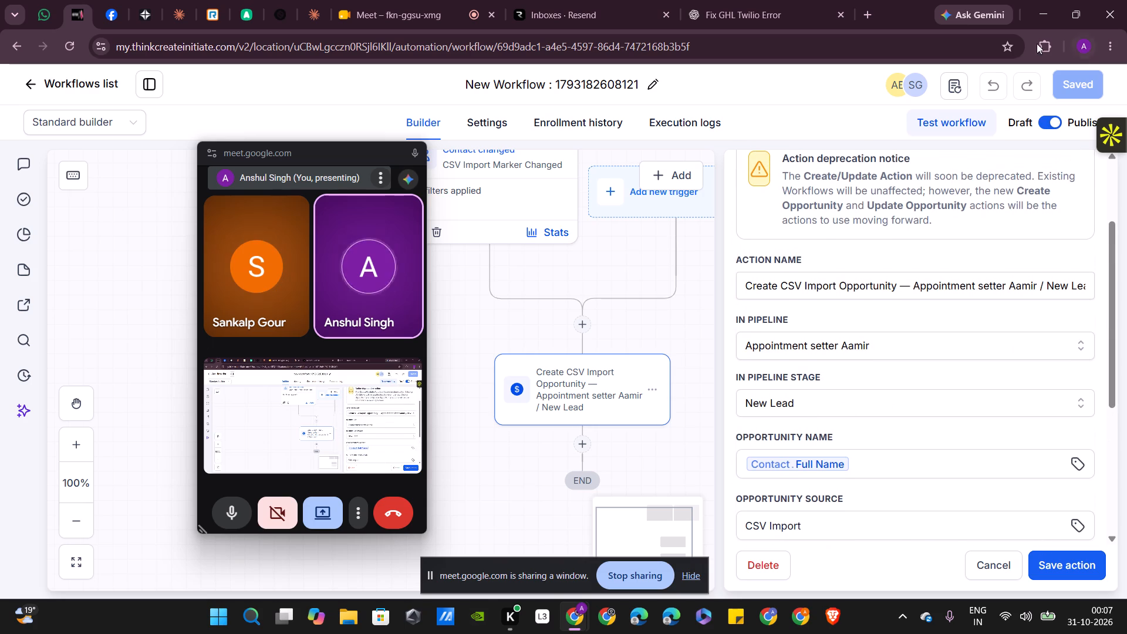
pyautogui.click(31, 87)
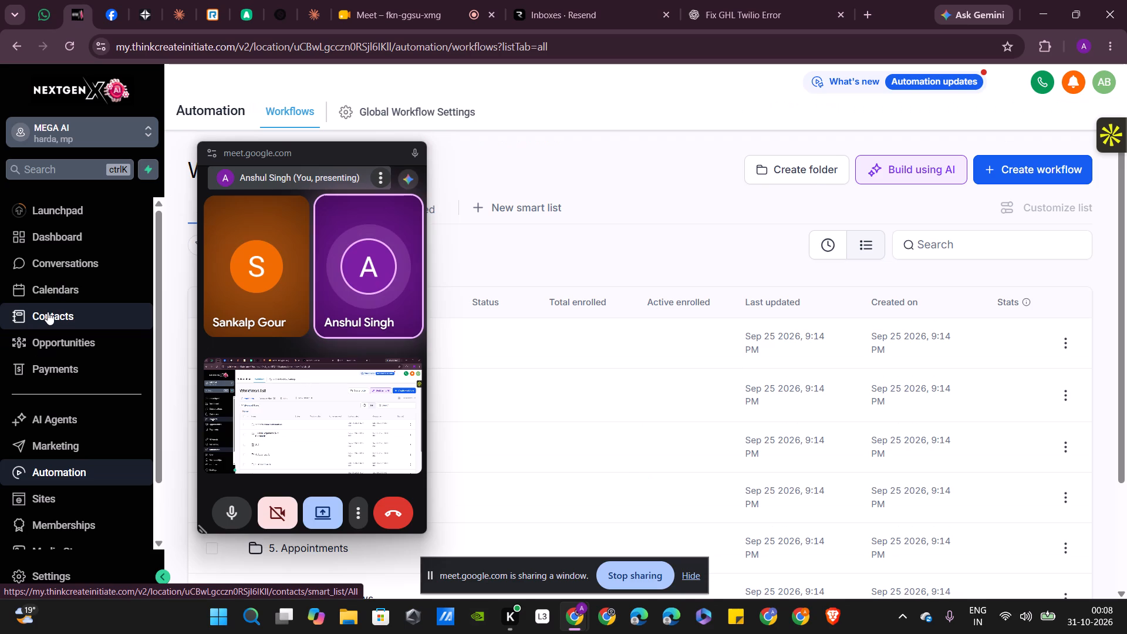
# Start a new CSV import from the MEGA AI sub-account's Contacts.
pyautogui.click(48, 312)
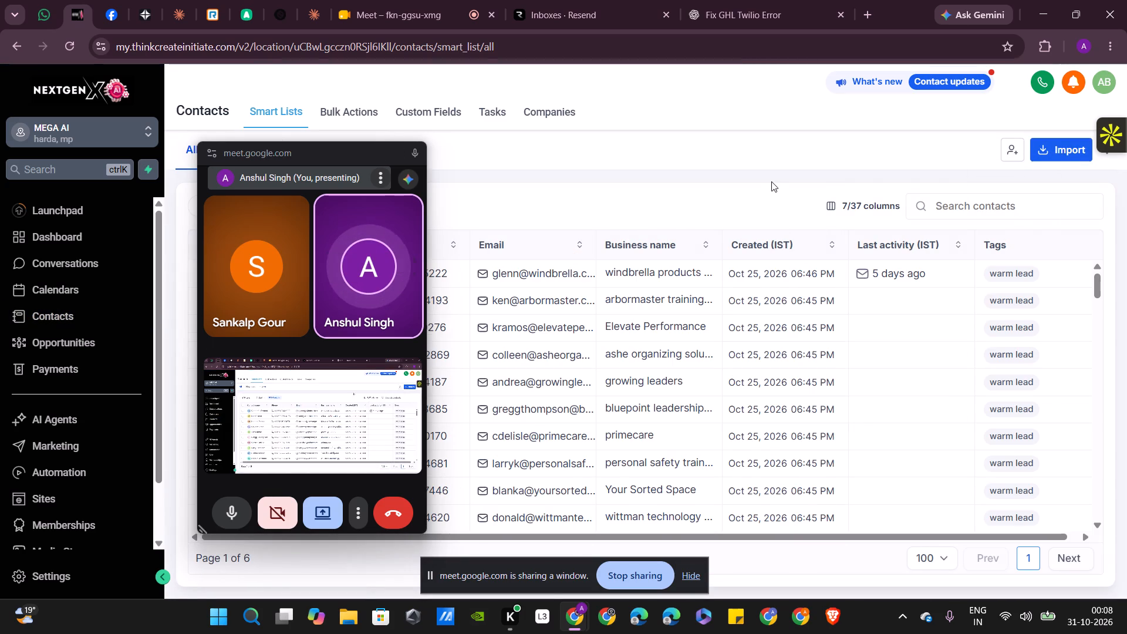
pyautogui.click(1066, 144)
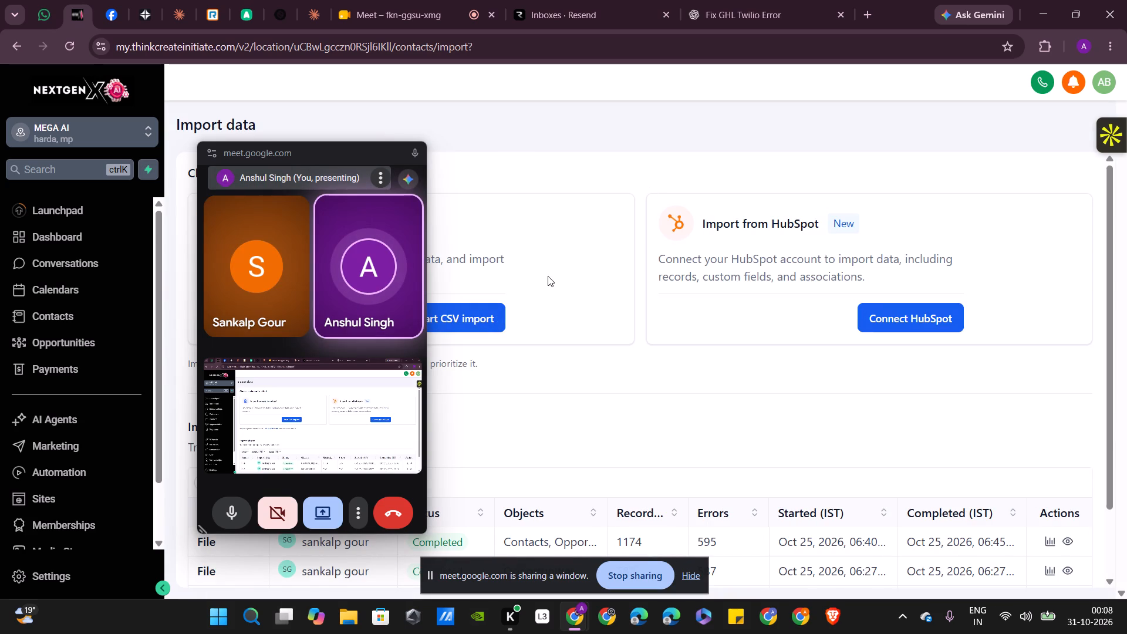
pyautogui.click(466, 327)
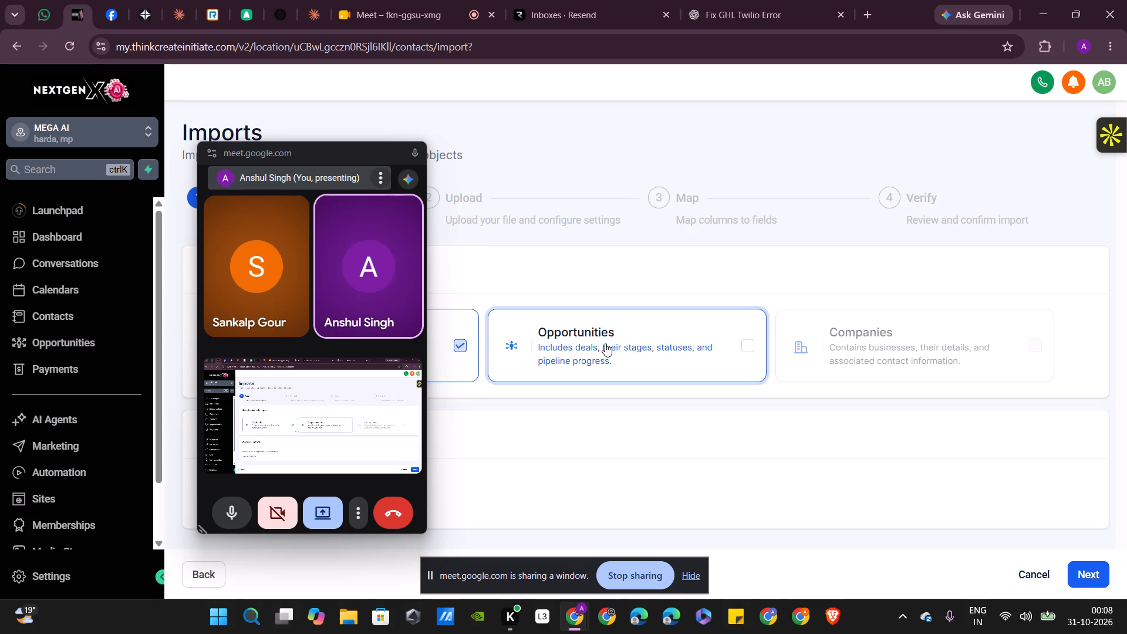
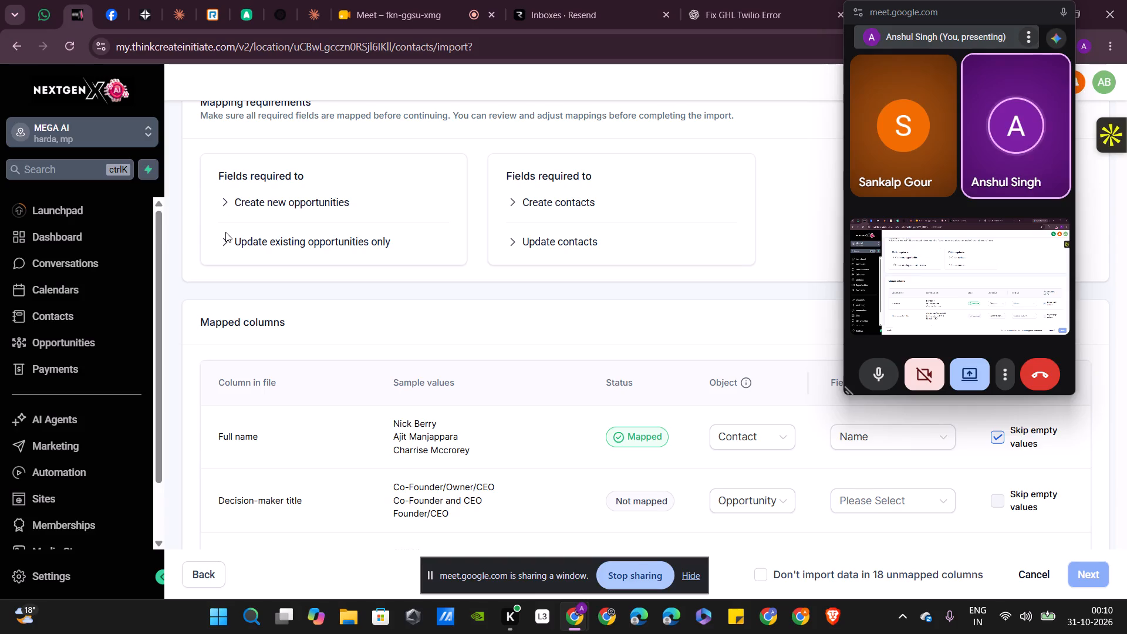
# Review the fields required to update existing opportunities and the opportunity field options offered for the Decision-maker title column.
pyautogui.click(225, 238)
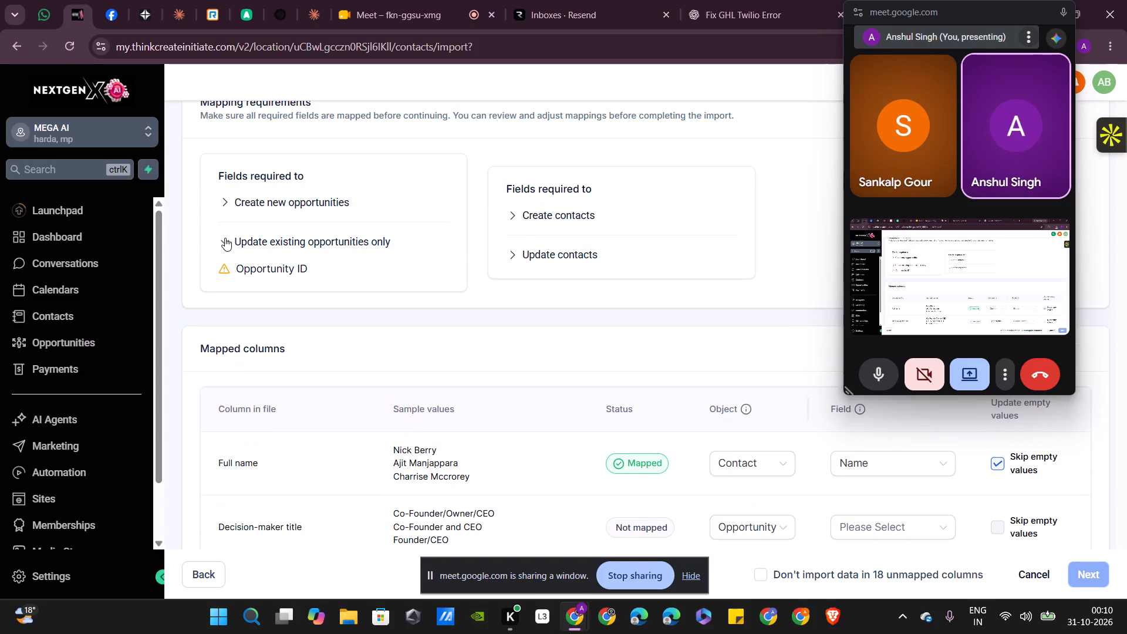
pyautogui.click(225, 238)
pyautogui.scroll(-1, 732, 363)
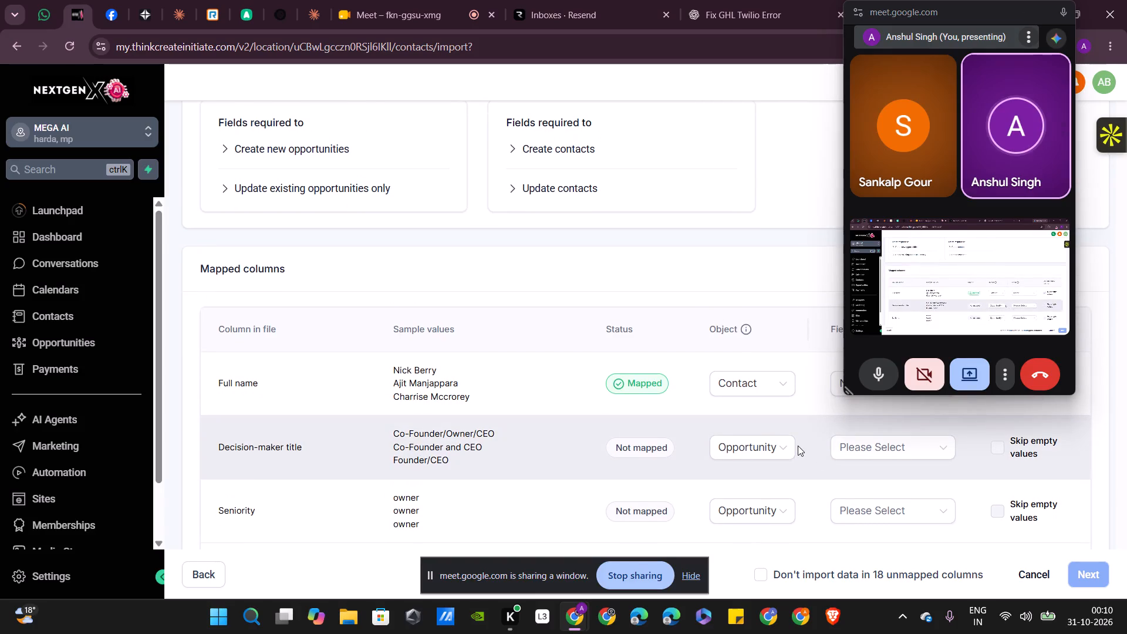
pyautogui.click(871, 453)
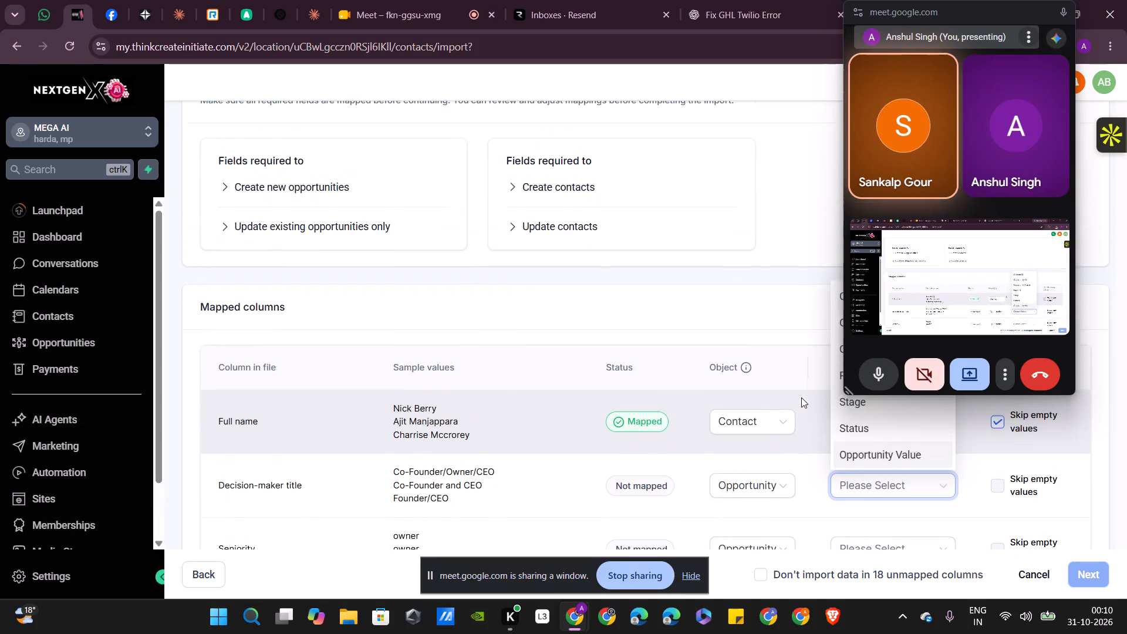
pyautogui.scroll(-2, 801, 397)
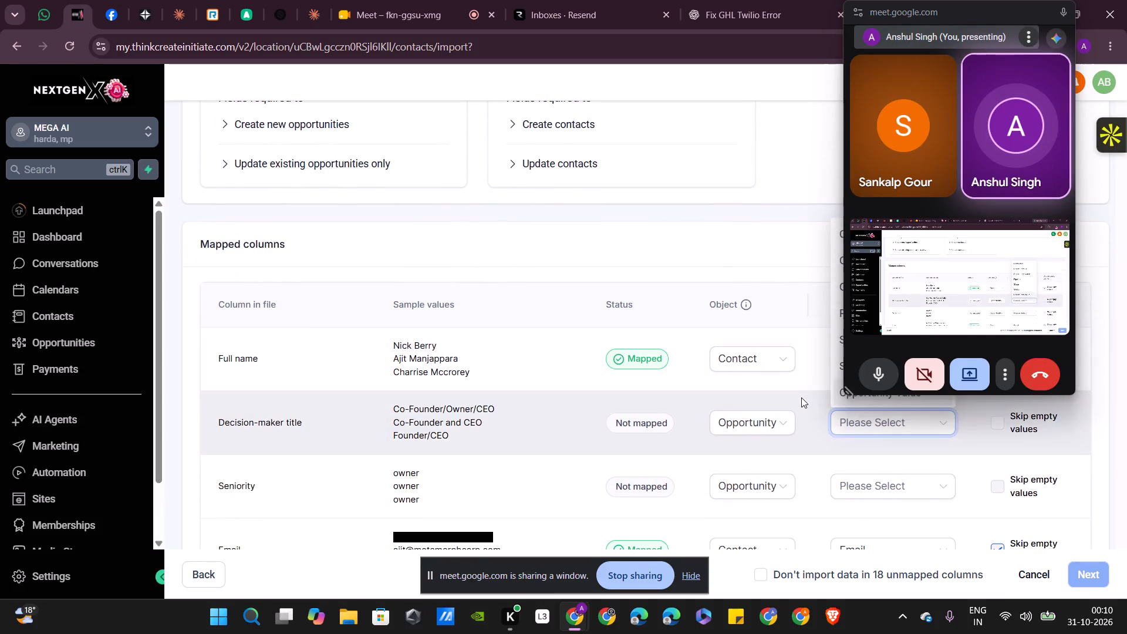
pyautogui.scroll(-1, 801, 397)
pyautogui.scroll(-1, 667, 471)
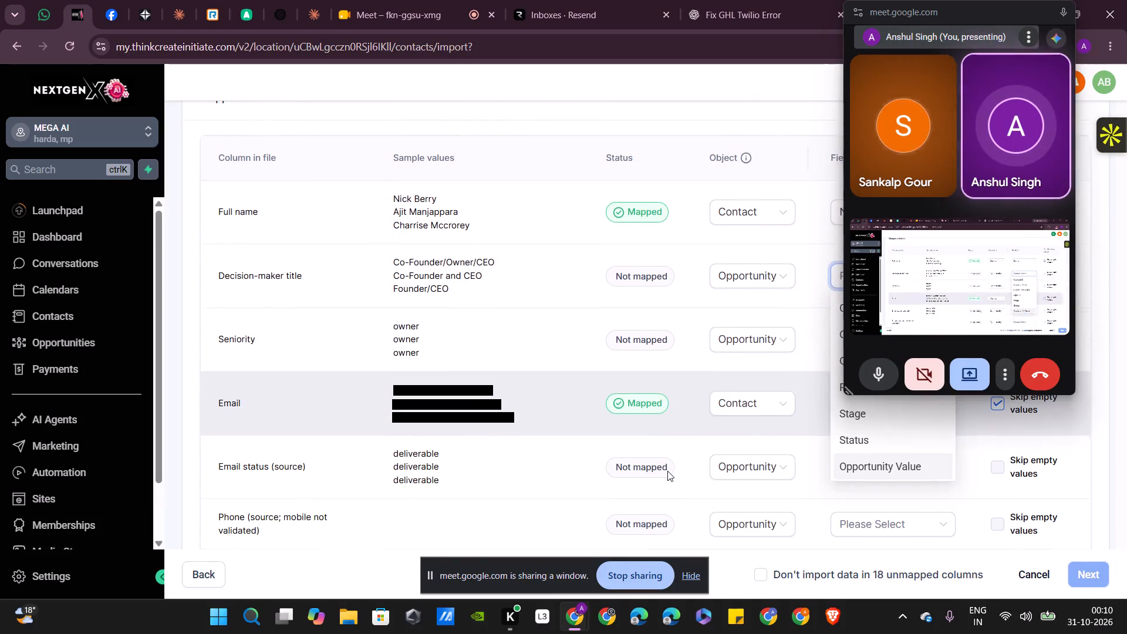
pyautogui.click(856, 503)
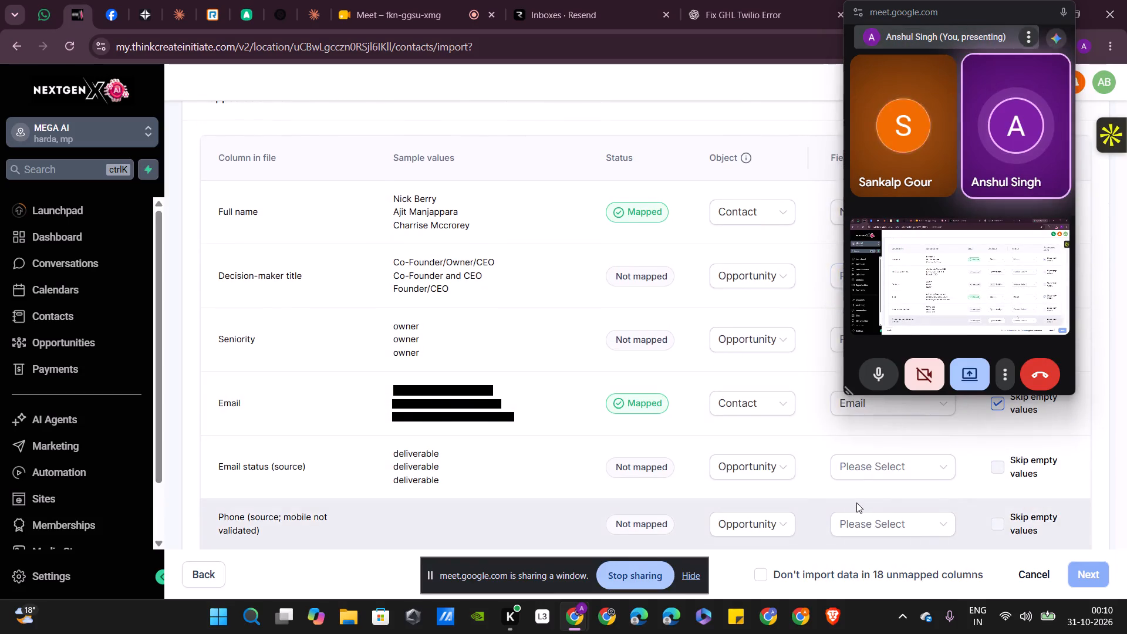
# Map the Email status (source) column to the Email field of the Opportunity object.
pyautogui.scroll(-1, 821, 483)
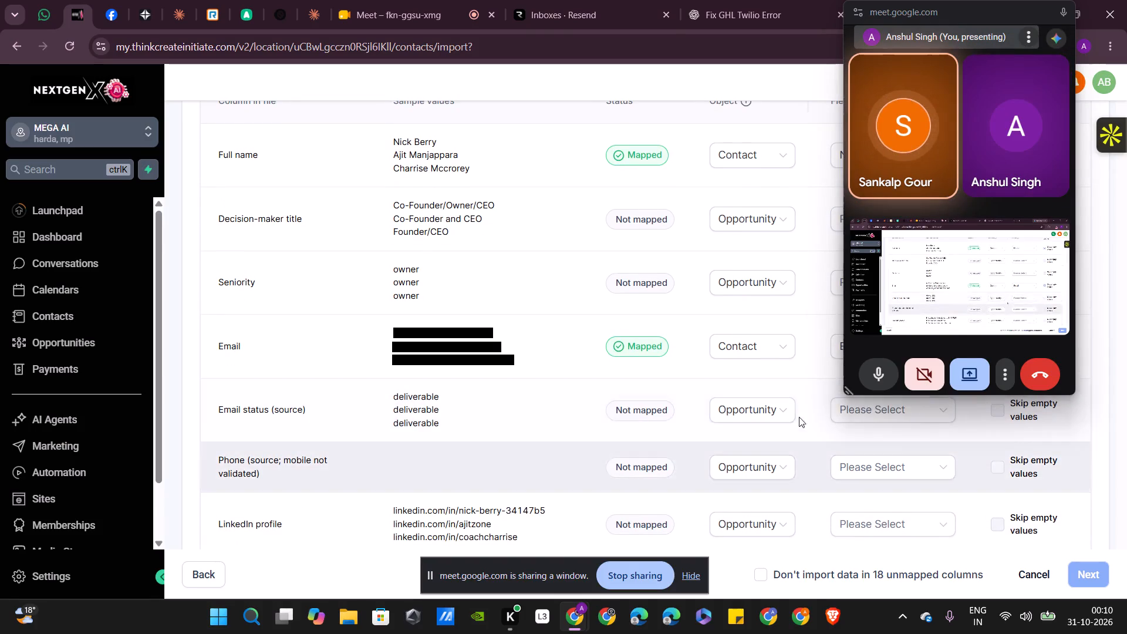
pyautogui.click(787, 414)
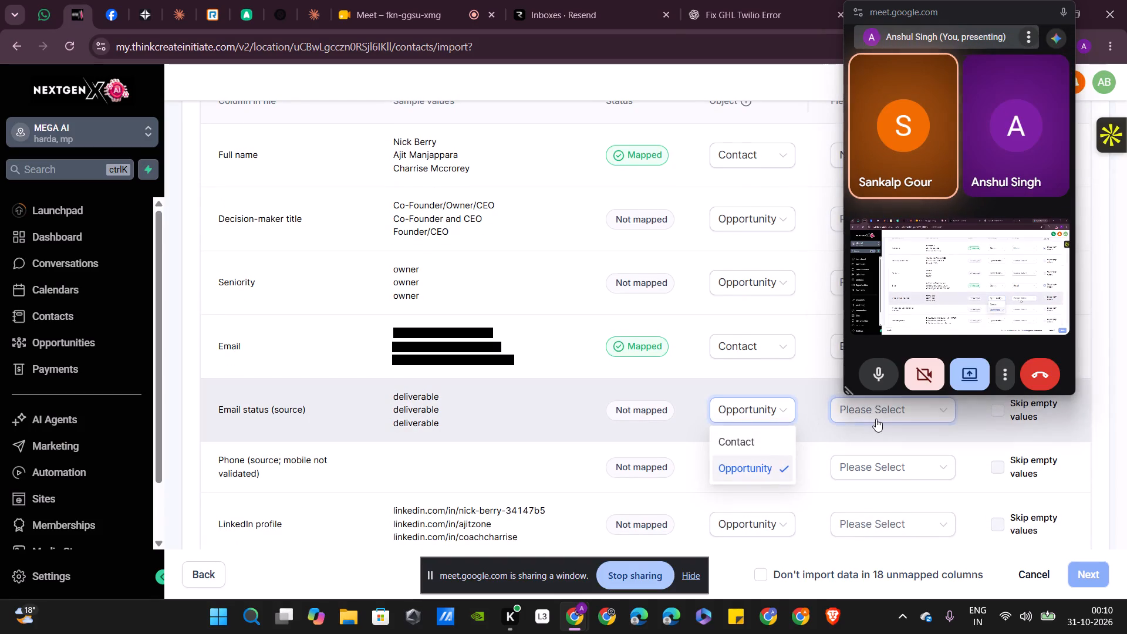
pyautogui.click(876, 419)
pyautogui.scroll(1, 822, 400)
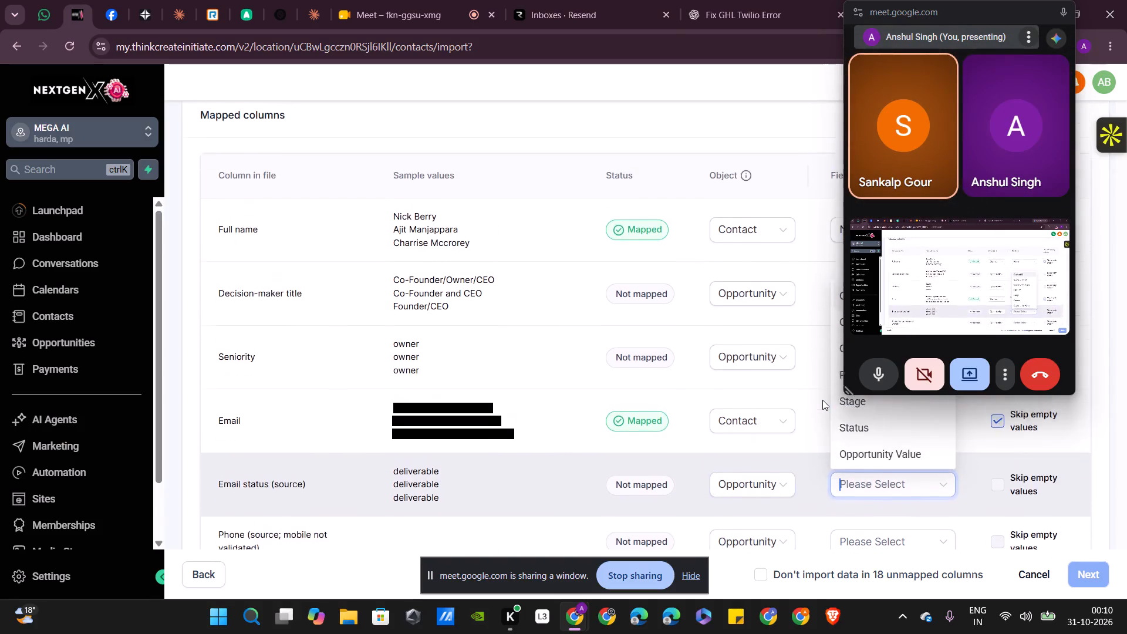
pyautogui.scroll(2, 822, 400)
pyautogui.scroll(-2, 878, 484)
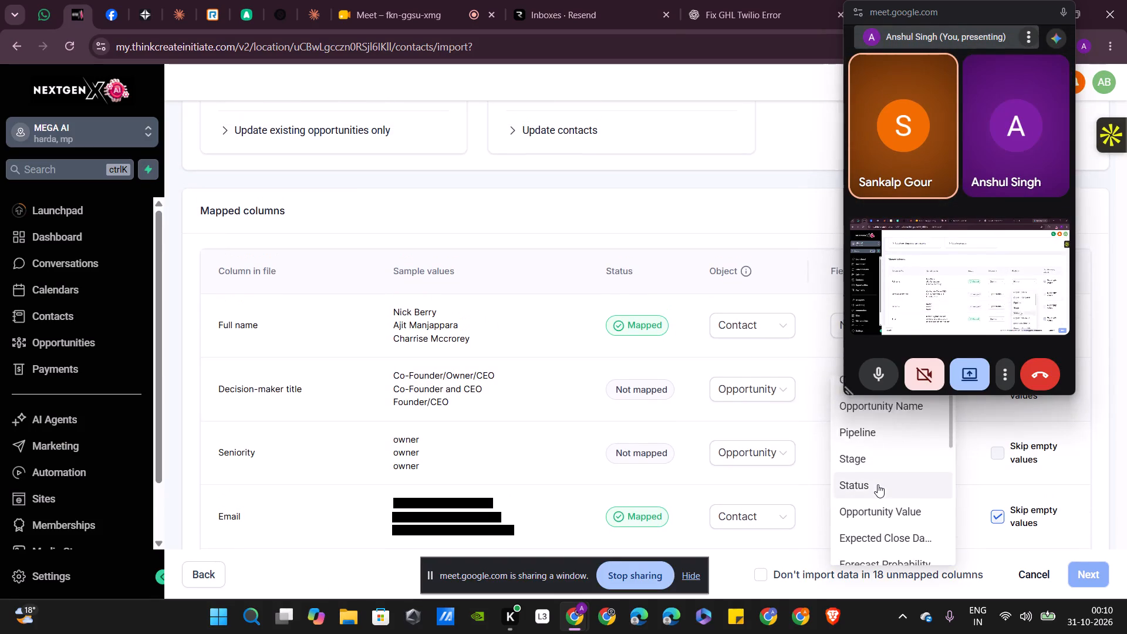
pyautogui.scroll(-3, 878, 484)
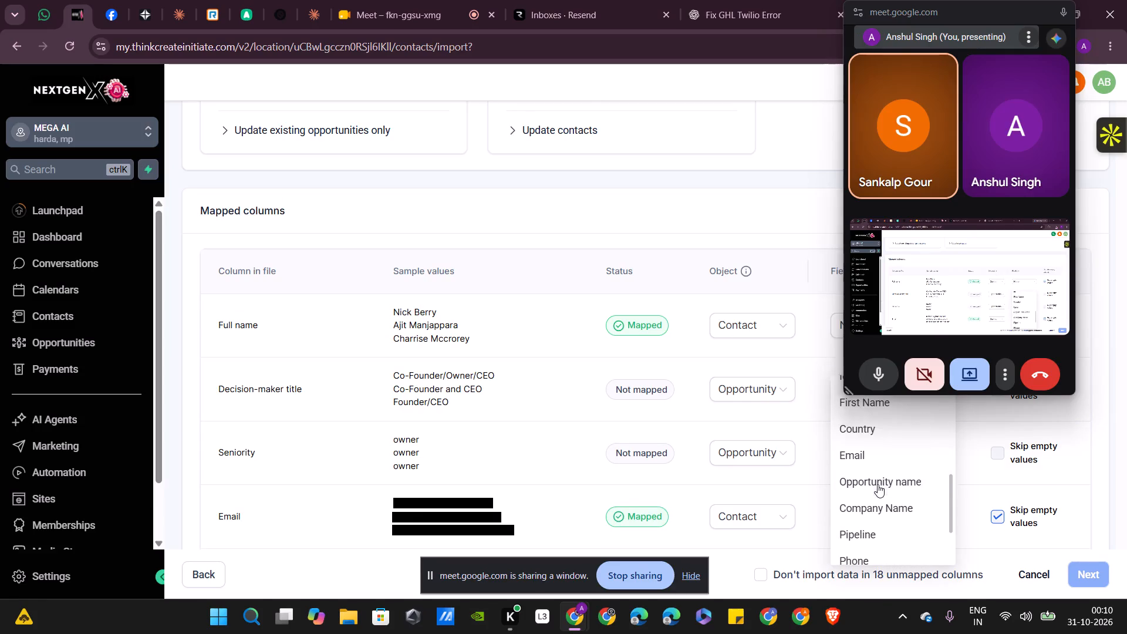
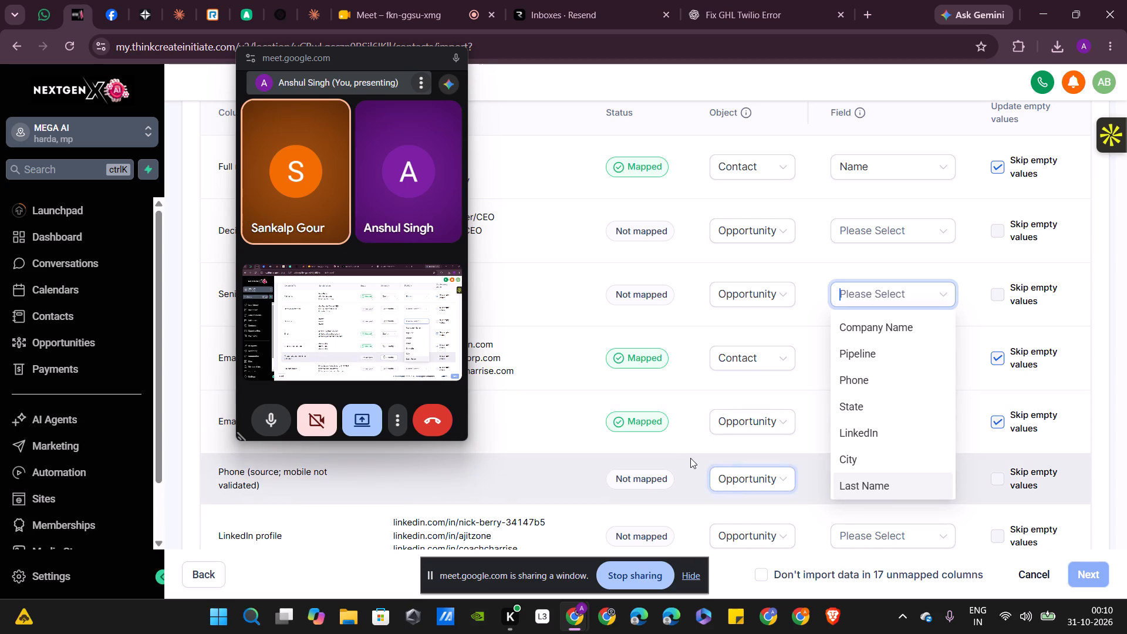
# Map the Phone (source; mobile not validated) column to the Phone field of the Opportunity object.
pyautogui.scroll(-1, 682, 456)
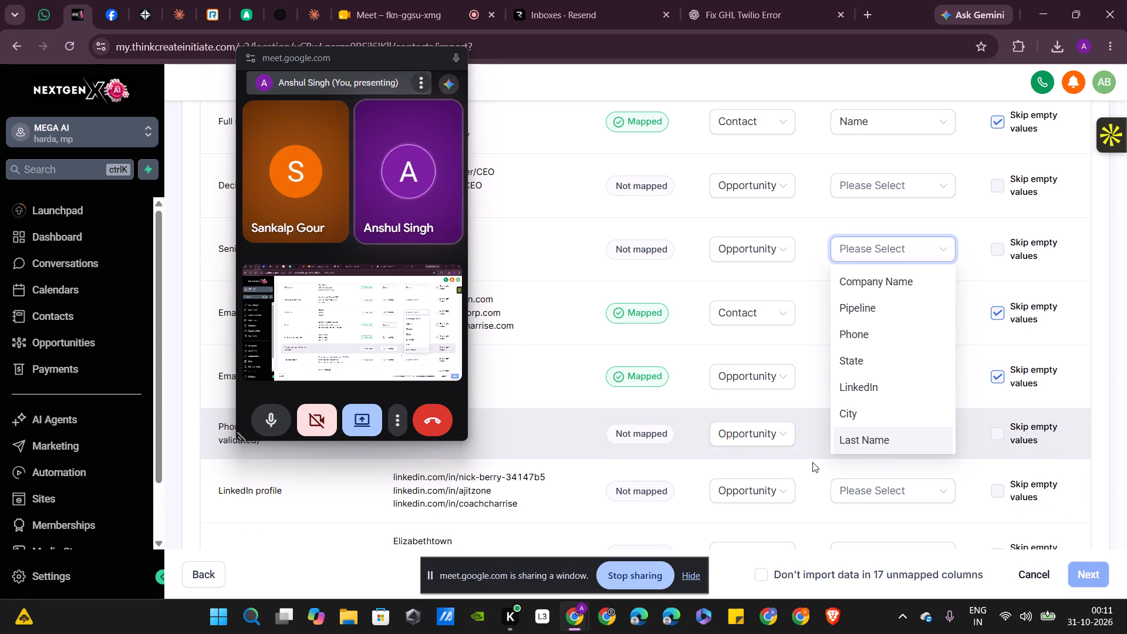
pyautogui.click(812, 462)
pyautogui.click(900, 433)
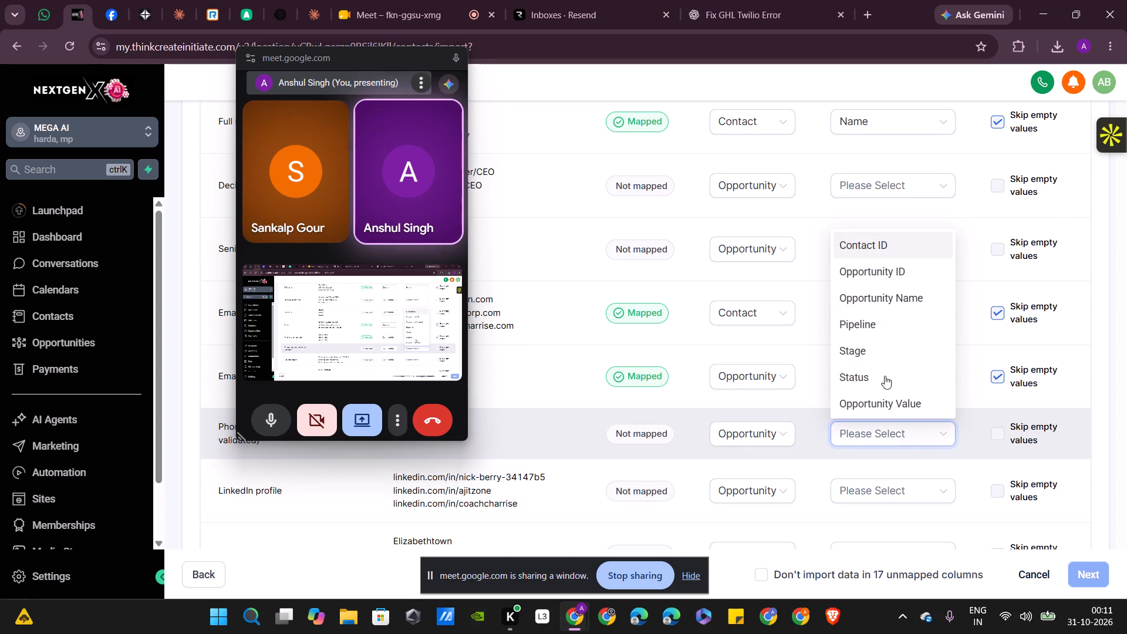
pyautogui.scroll(-5, 885, 376)
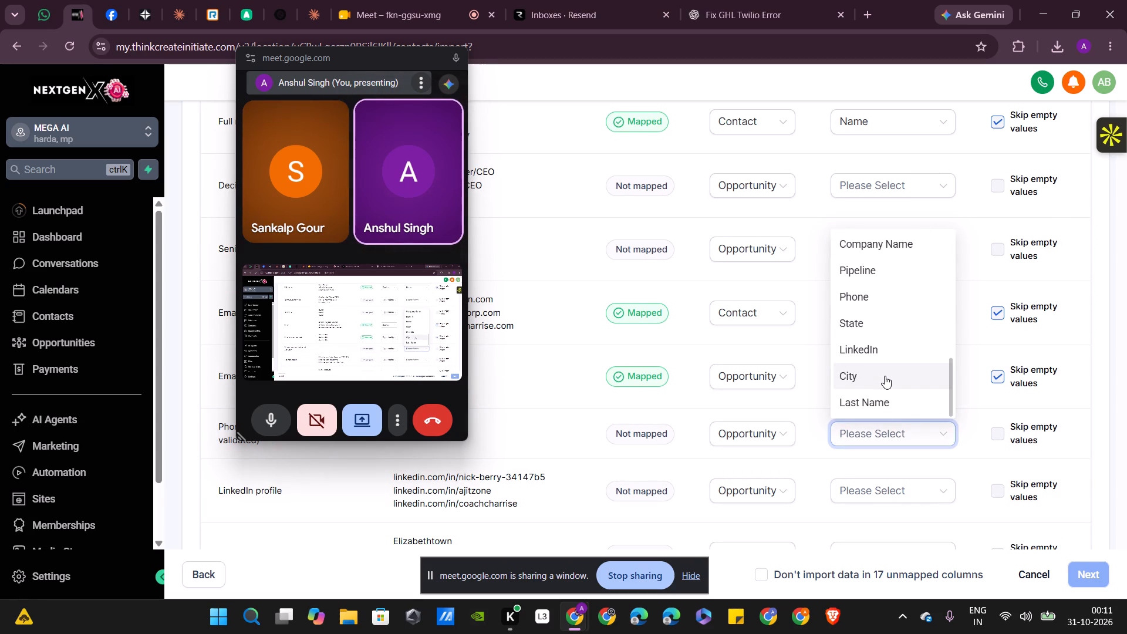
pyautogui.click(872, 295)
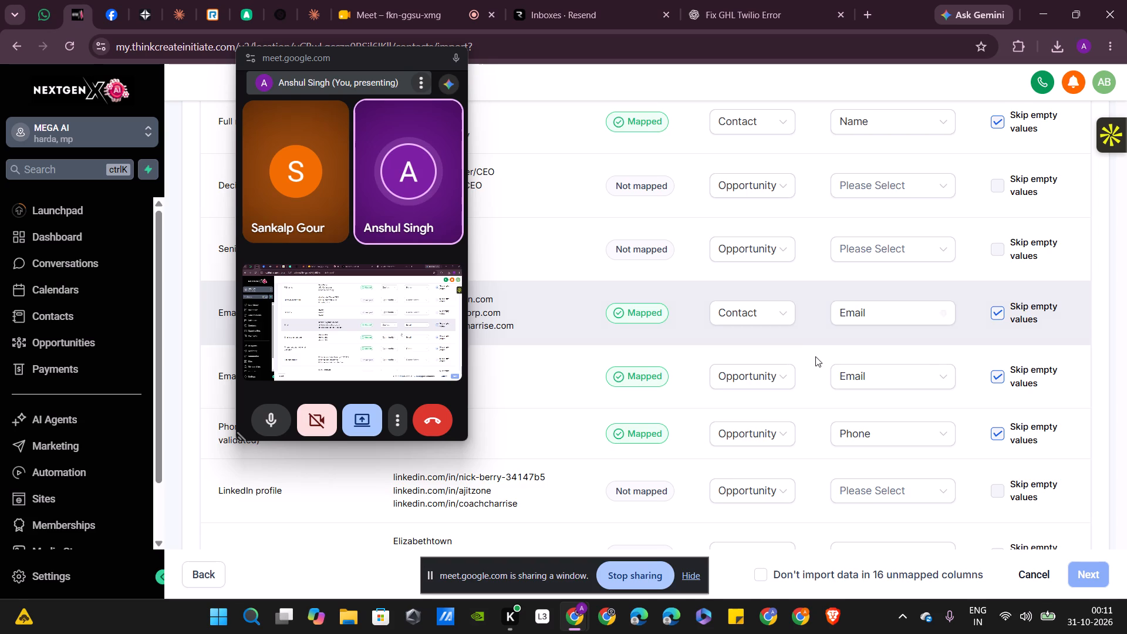
# Map the LinkedIn profile column to the LinkedIn field of the Opportunity object.
pyautogui.scroll(-1, 815, 356)
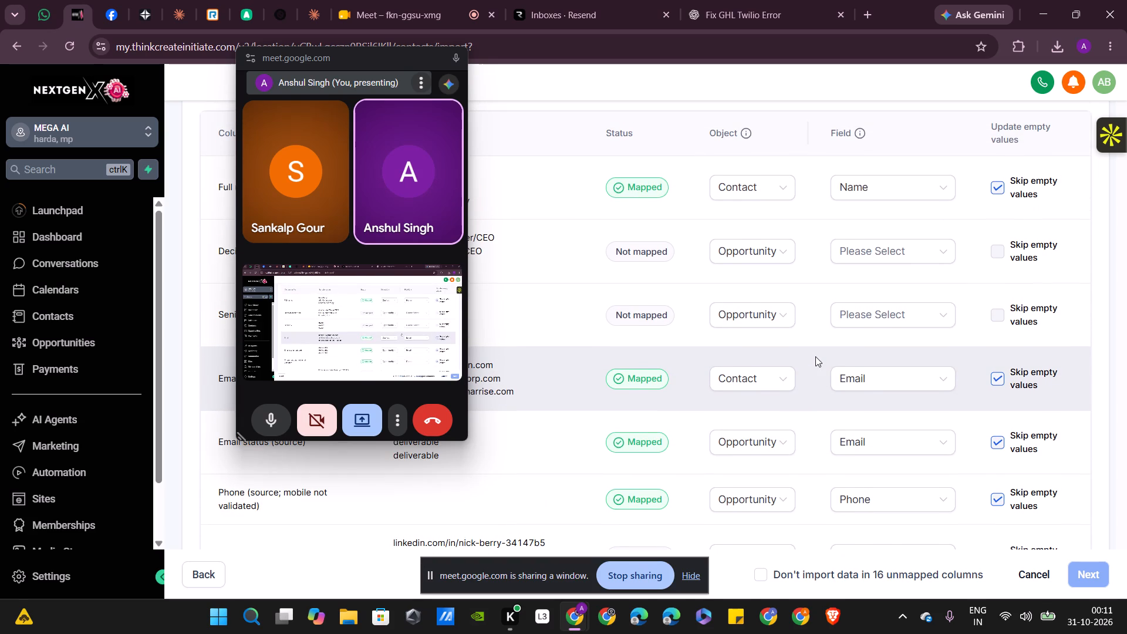
pyautogui.scroll(-1, 815, 356)
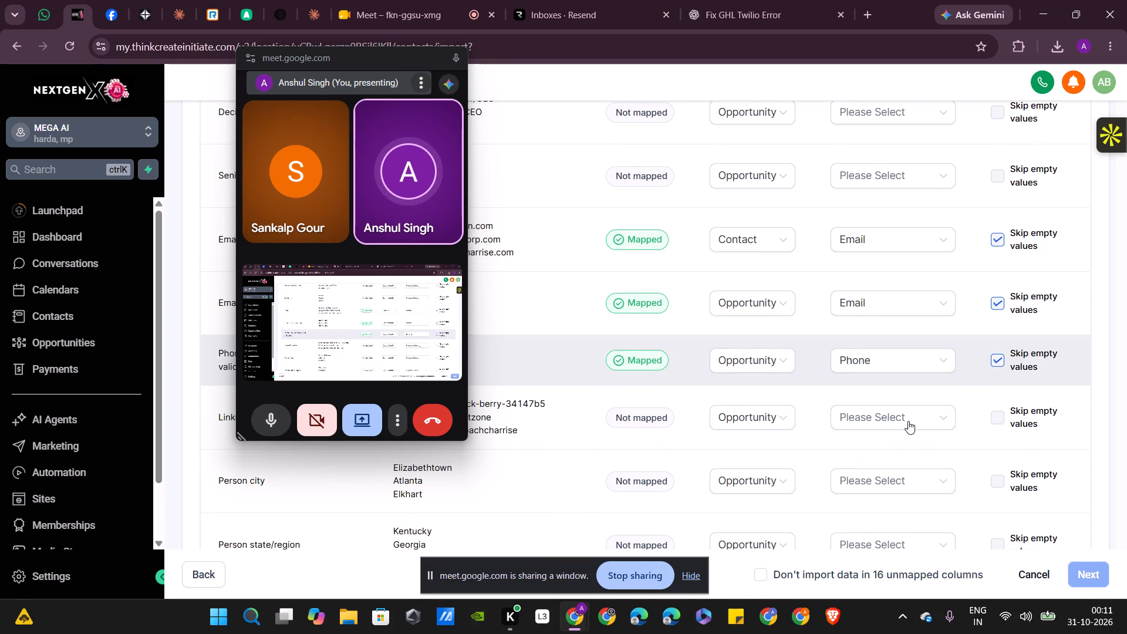
pyautogui.click(908, 421)
pyautogui.scroll(-4, 886, 322)
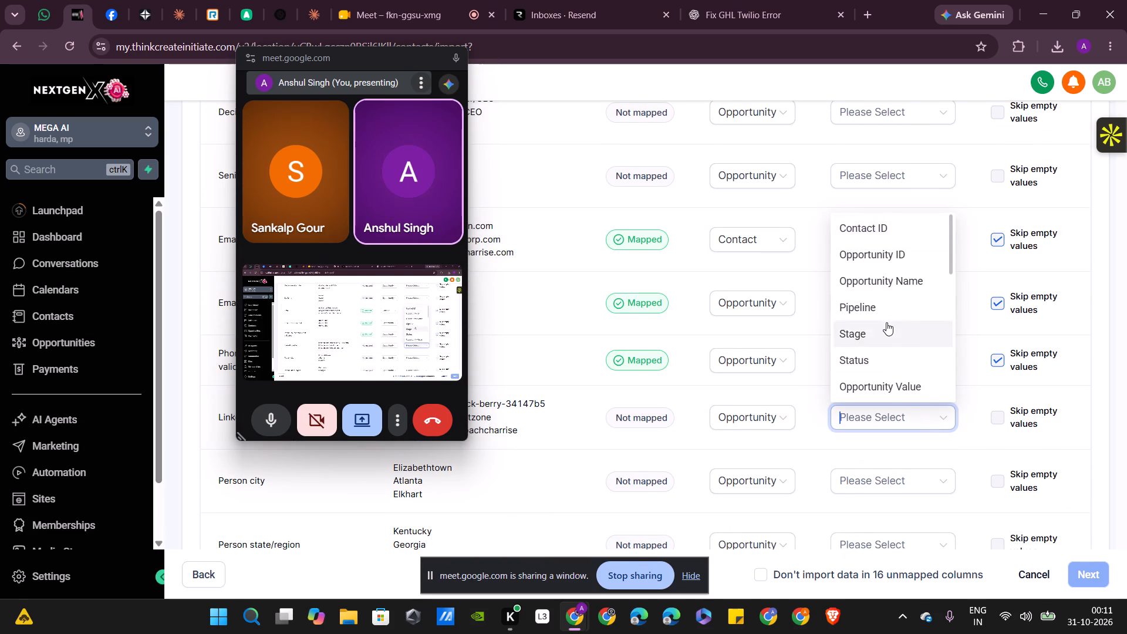
pyautogui.scroll(-3, 886, 322)
pyautogui.click(886, 322)
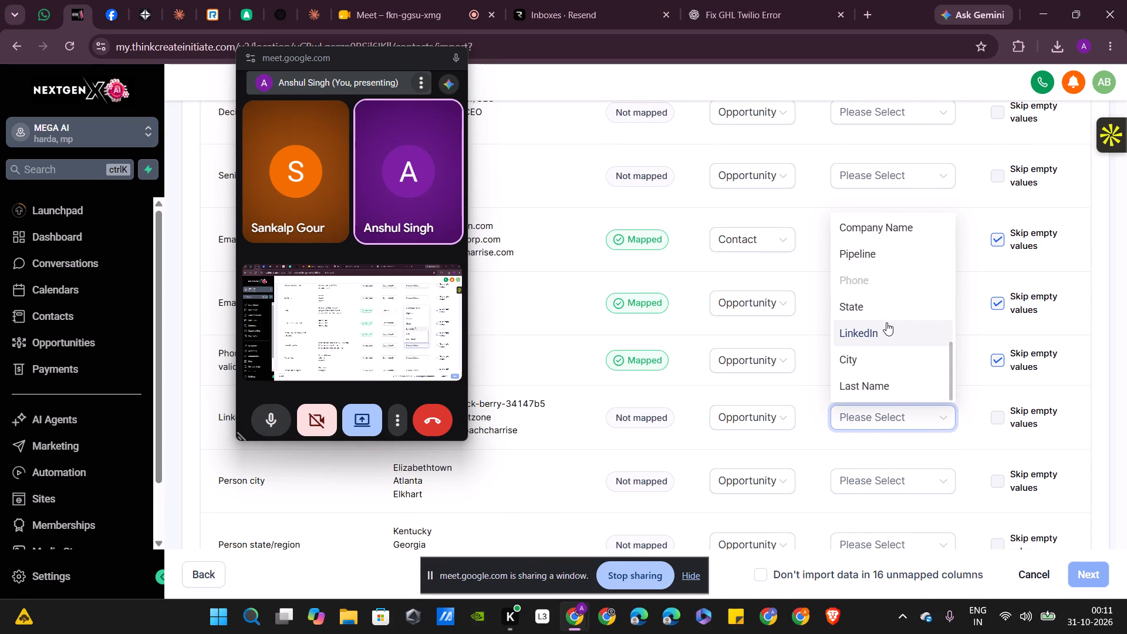
# Map the Person city column to the City field of the Opportunity object.
pyautogui.scroll(-1, 801, 452)
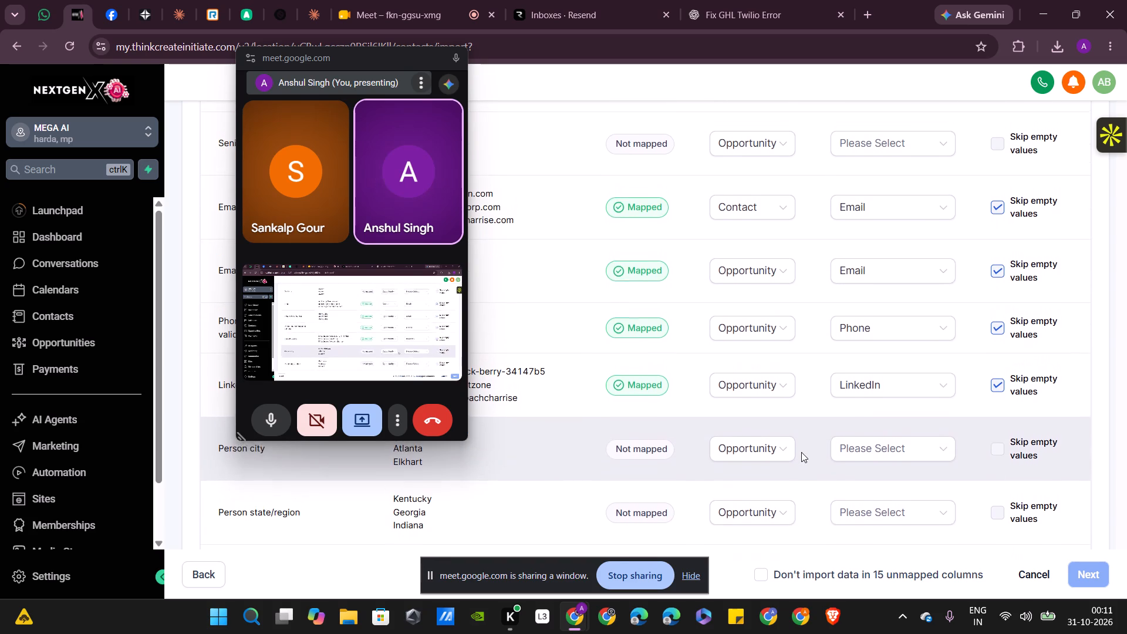
pyautogui.scroll(-1, 801, 452)
pyautogui.click(899, 450)
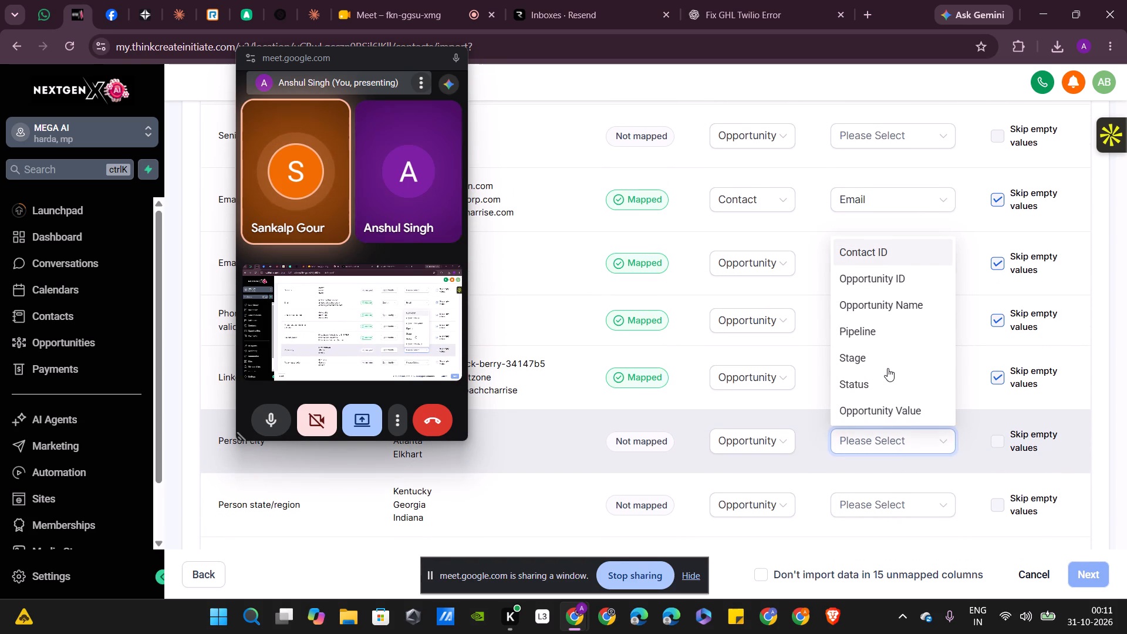
pyautogui.scroll(-5, 888, 369)
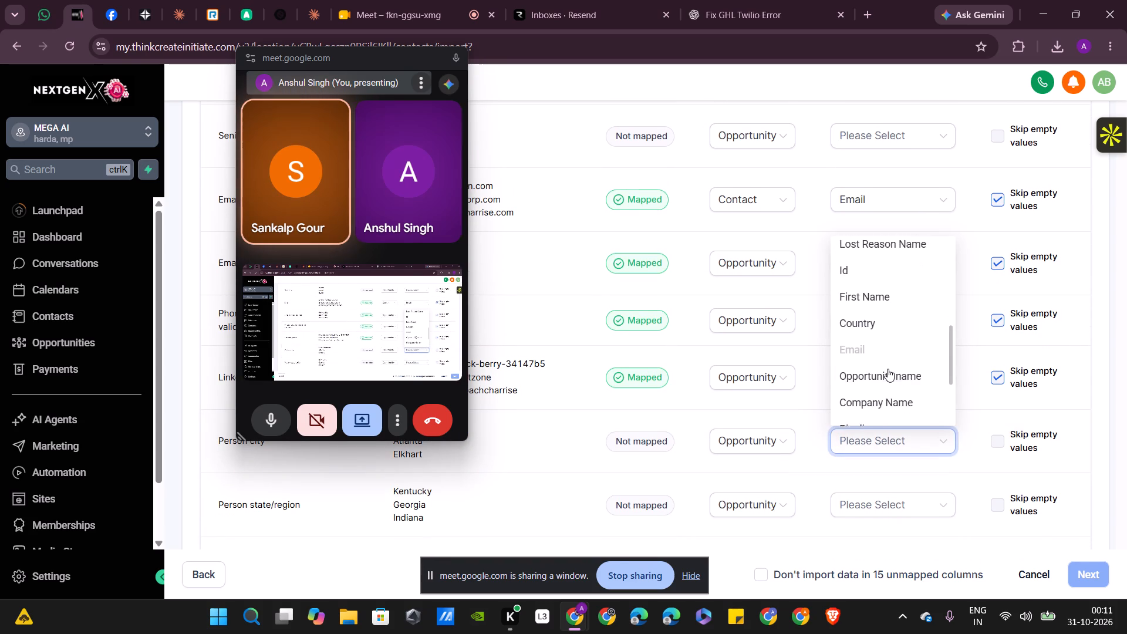
pyautogui.scroll(-2, 888, 369)
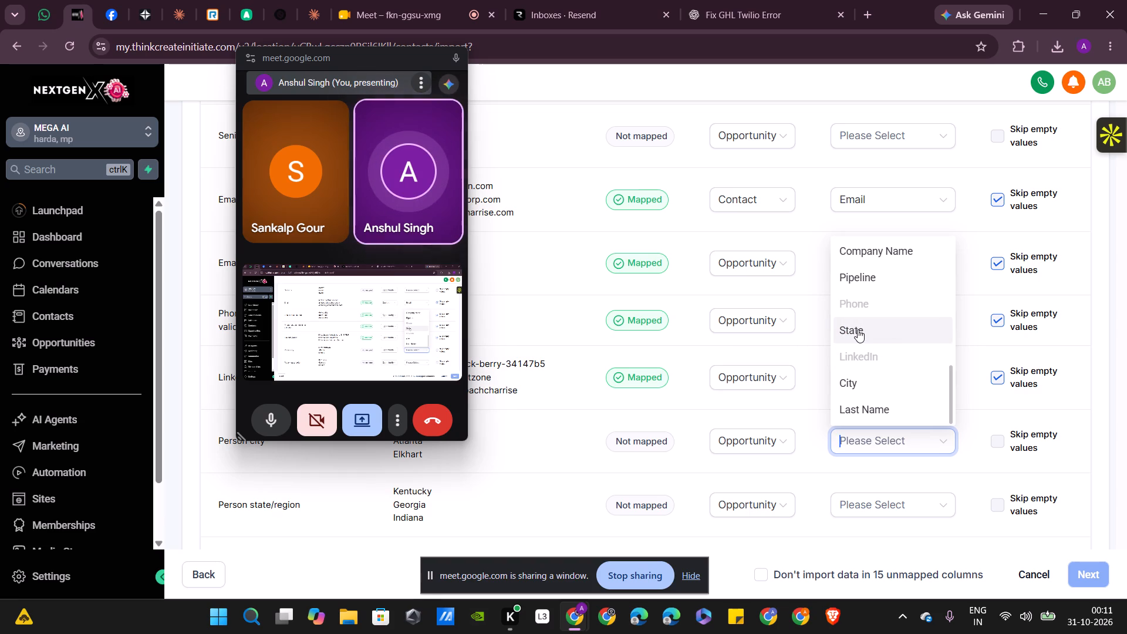
pyautogui.click(857, 388)
# Map the Person state/region column to the State field of the Opportunity object.
pyautogui.scroll(-1, 812, 431)
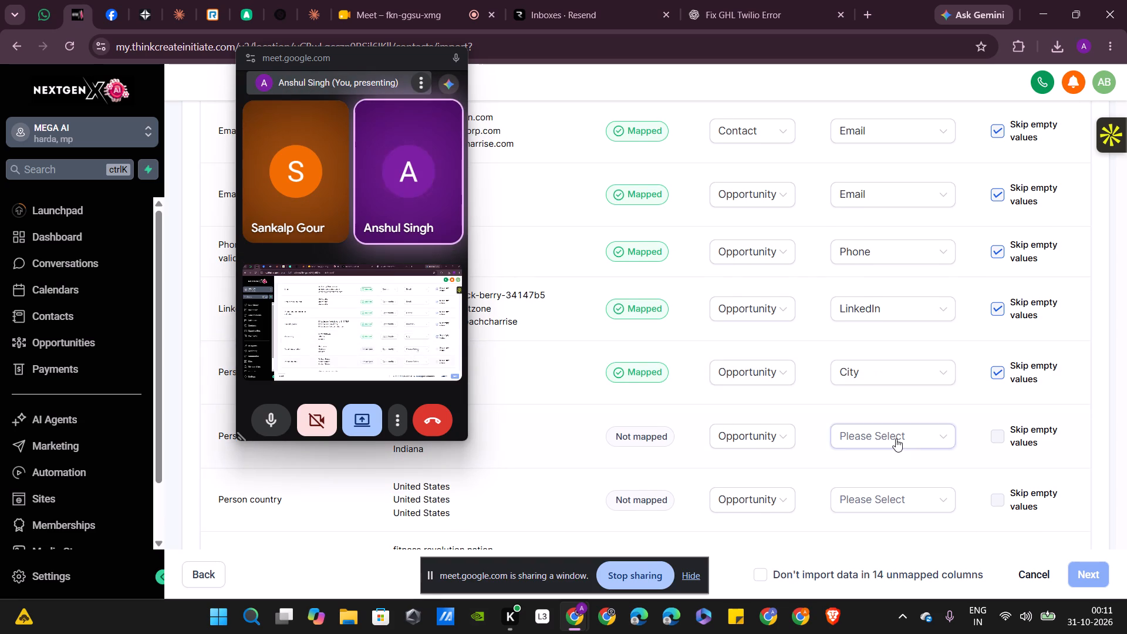
pyautogui.click(896, 439)
pyautogui.scroll(-5, 881, 355)
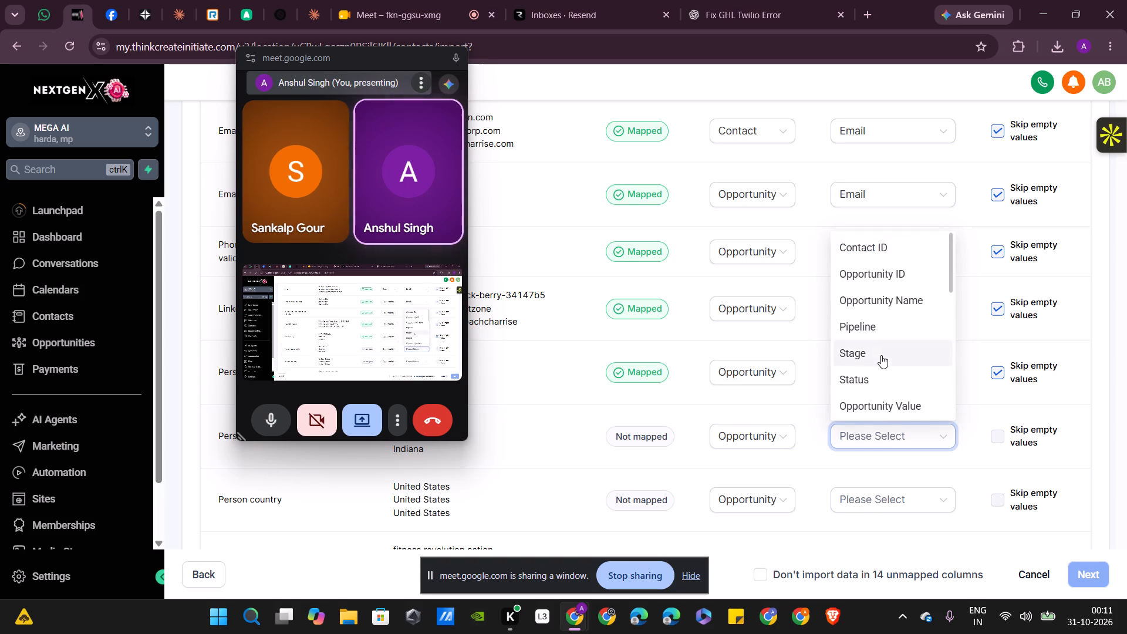
pyautogui.scroll(-4, 881, 355)
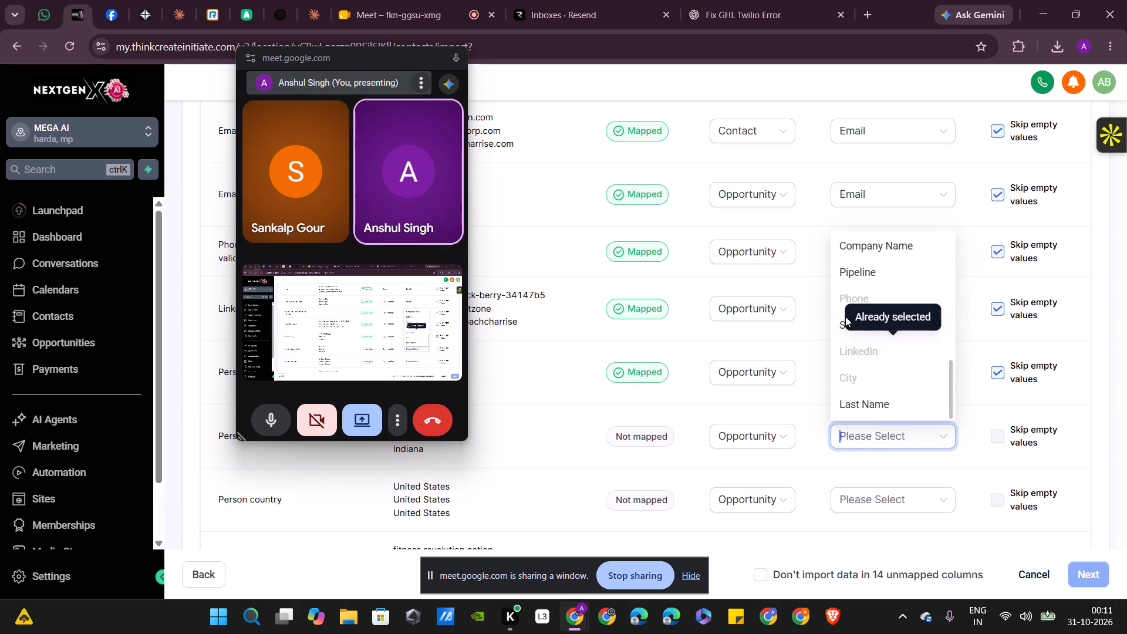
pyautogui.click(840, 324)
# Map the Person country column to the Country field of the Opportunity object.
pyautogui.scroll(-1, 774, 447)
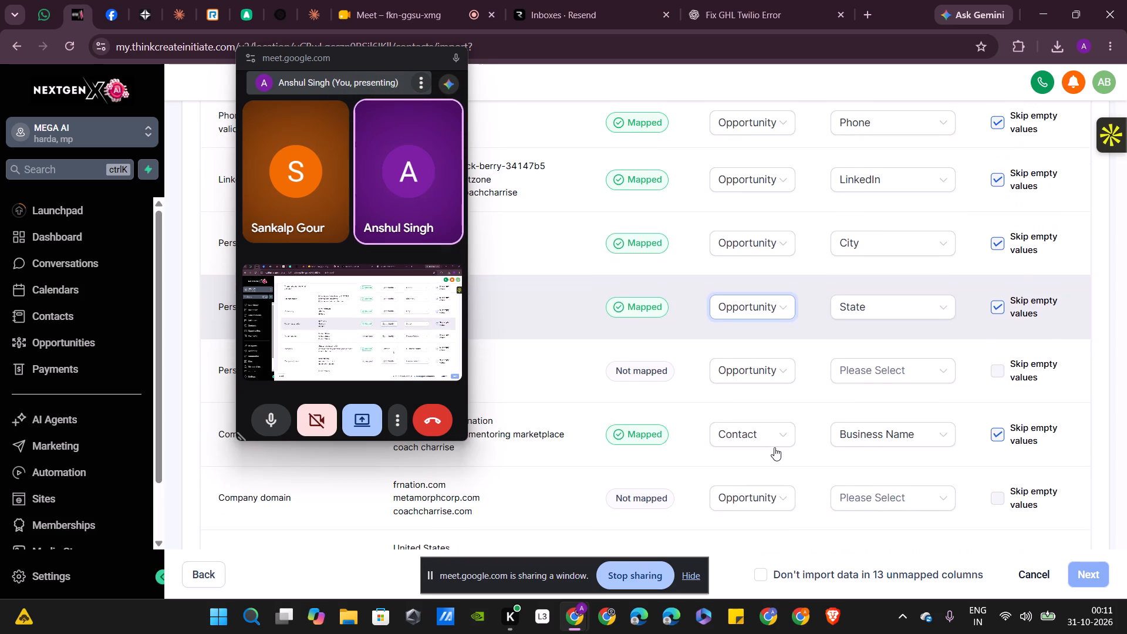
pyautogui.scroll(-1, 774, 447)
pyautogui.scroll(1, 774, 447)
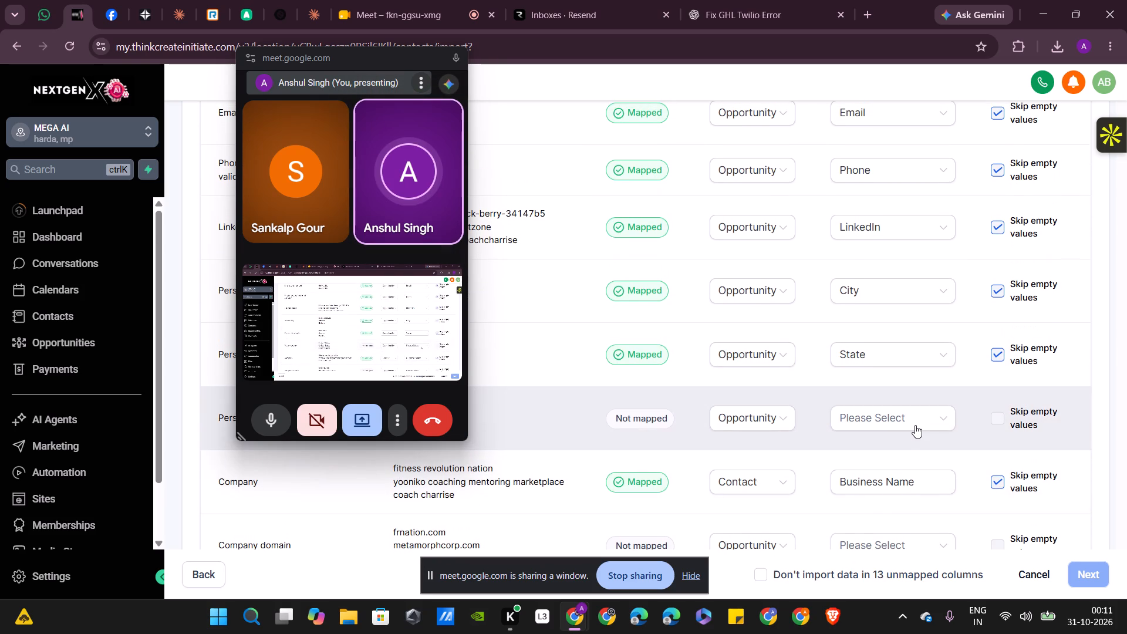
pyautogui.click(915, 424)
pyautogui.scroll(-5, 905, 367)
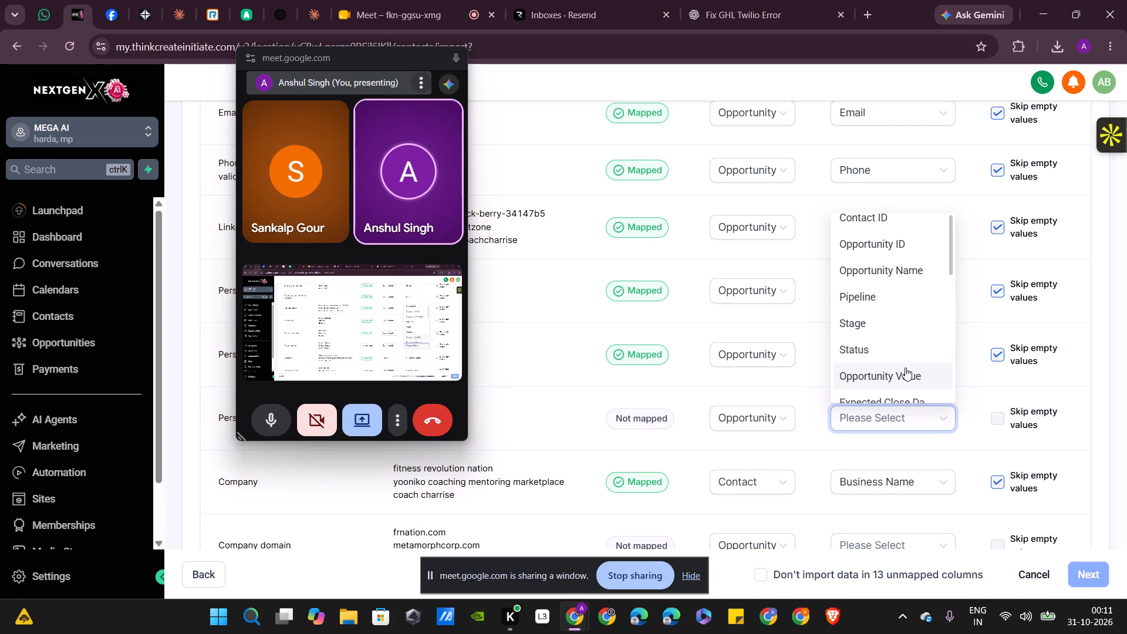
pyautogui.scroll(1, 885, 249)
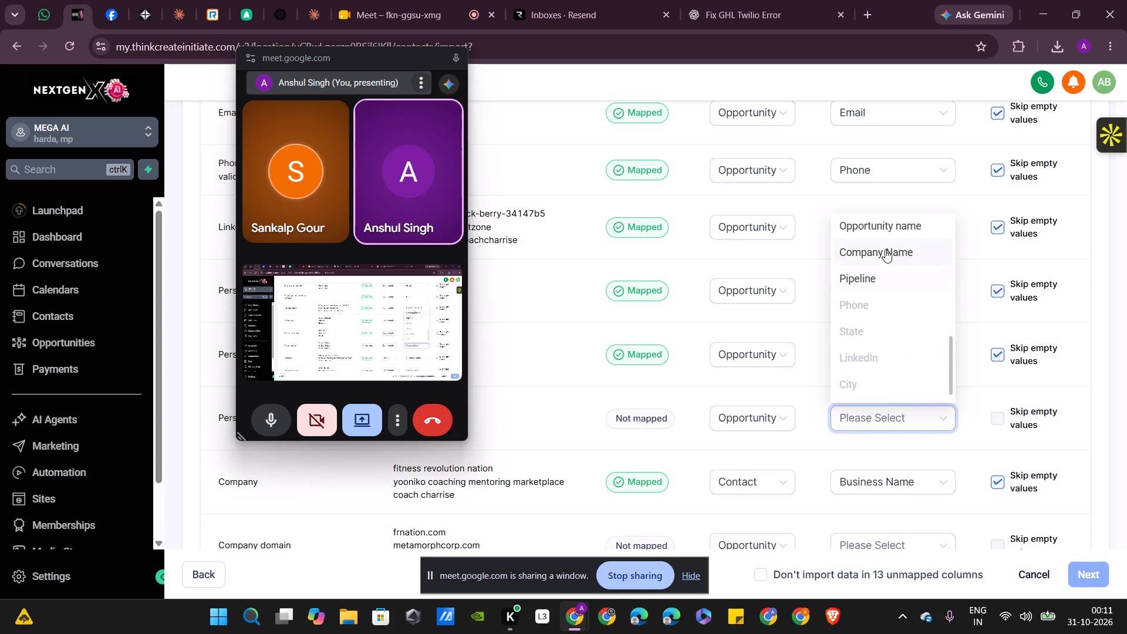
pyautogui.scroll(2, 885, 249)
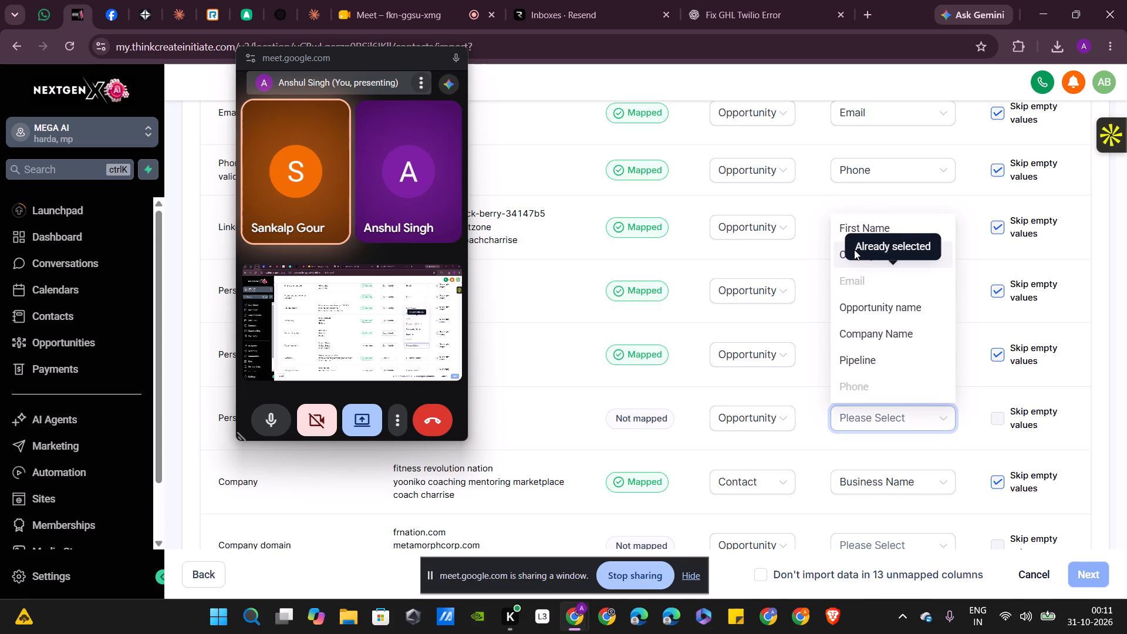
pyautogui.click(838, 255)
# Review the opportunity field options offered for mapping the Company domain column.
pyautogui.scroll(-1, 804, 339)
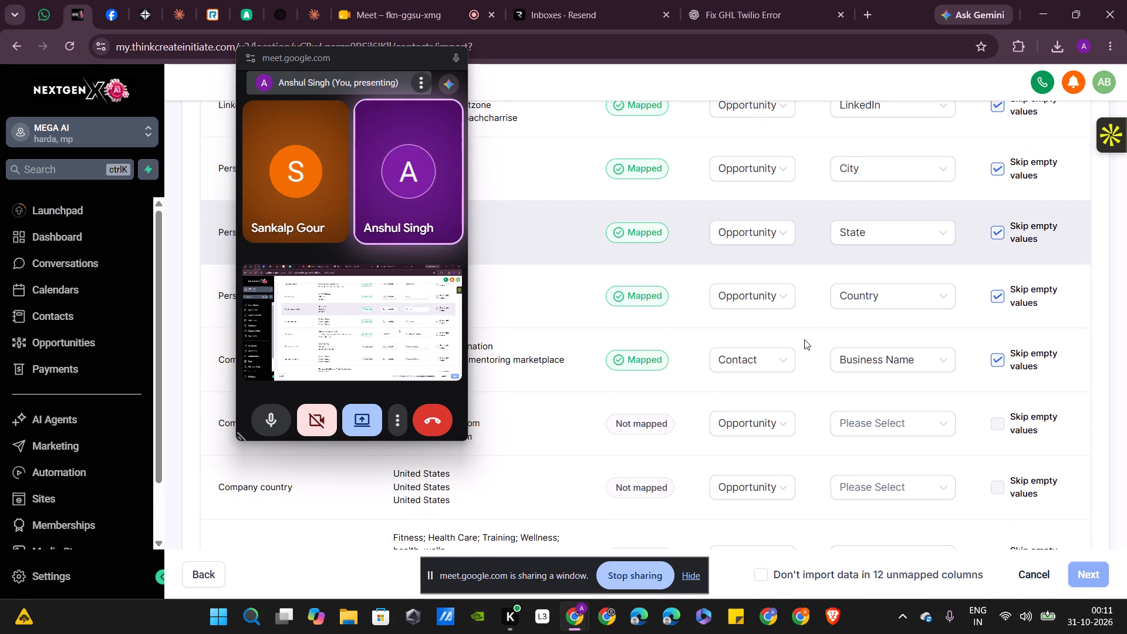
pyautogui.scroll(1, 804, 339)
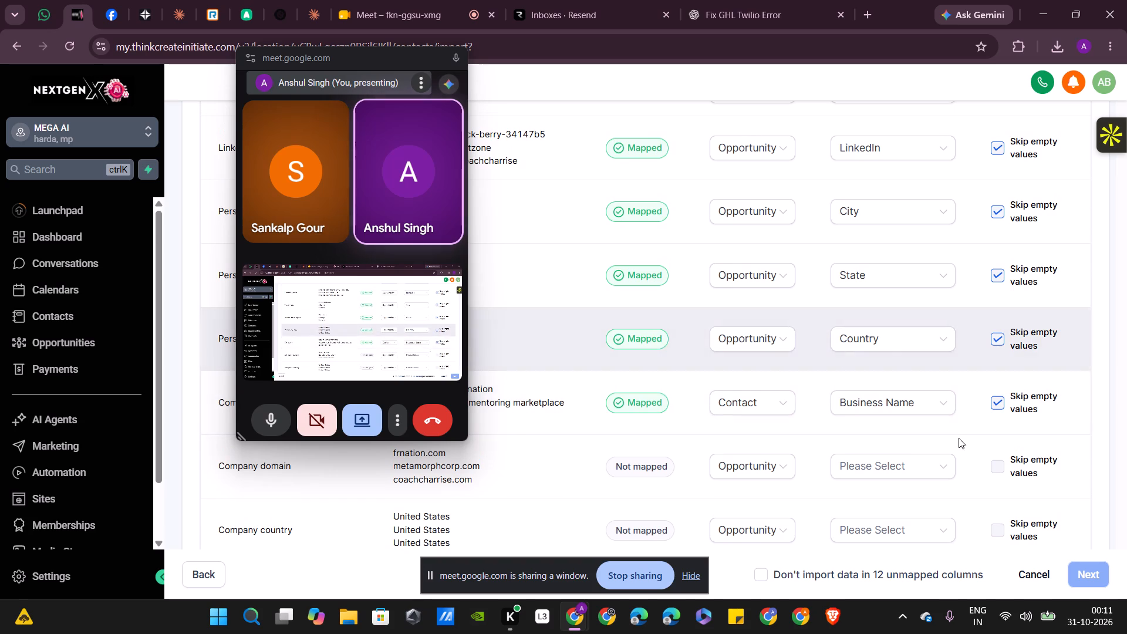
pyautogui.click(922, 458)
pyautogui.scroll(-1, 897, 382)
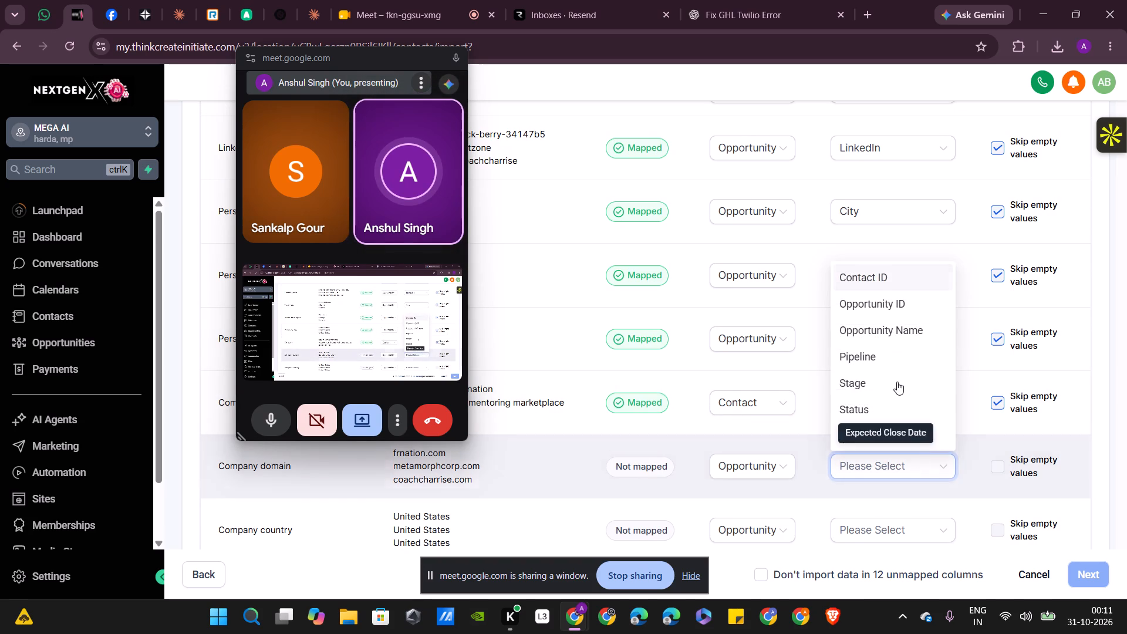
pyautogui.scroll(-1, 897, 382)
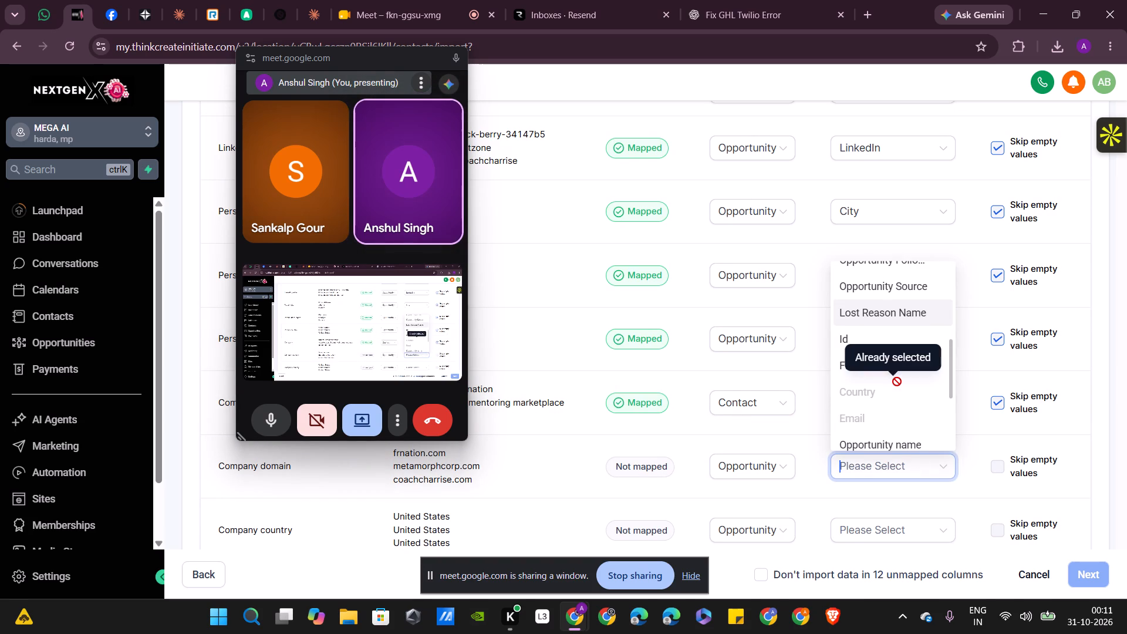
pyautogui.scroll(-1, 897, 382)
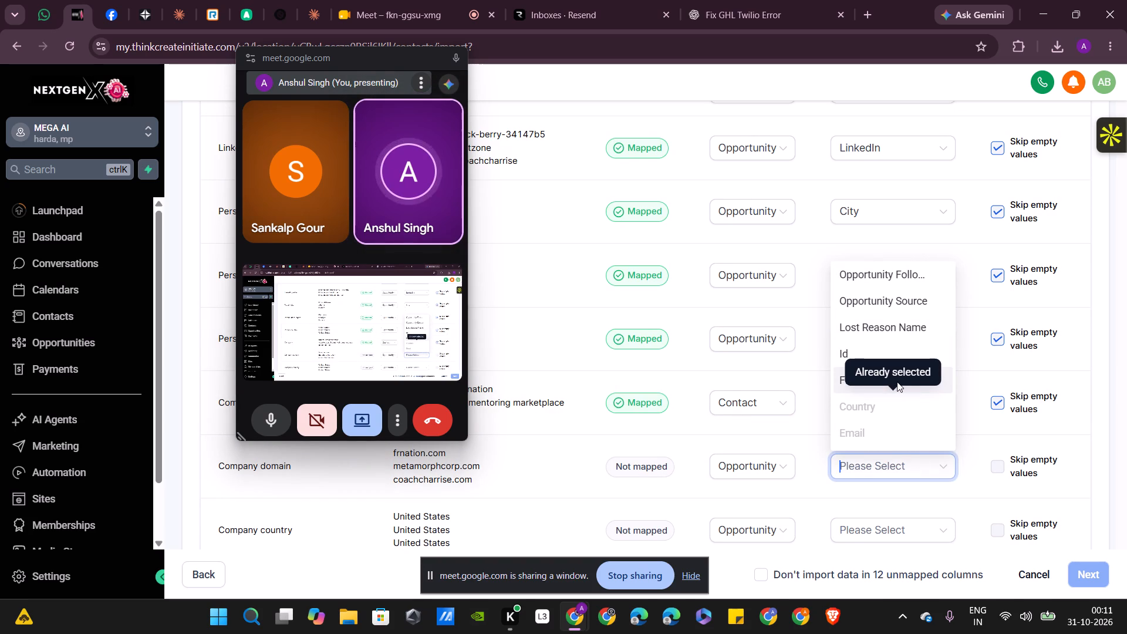
pyautogui.scroll(-2, 897, 382)
pyautogui.scroll(-1, 831, 459)
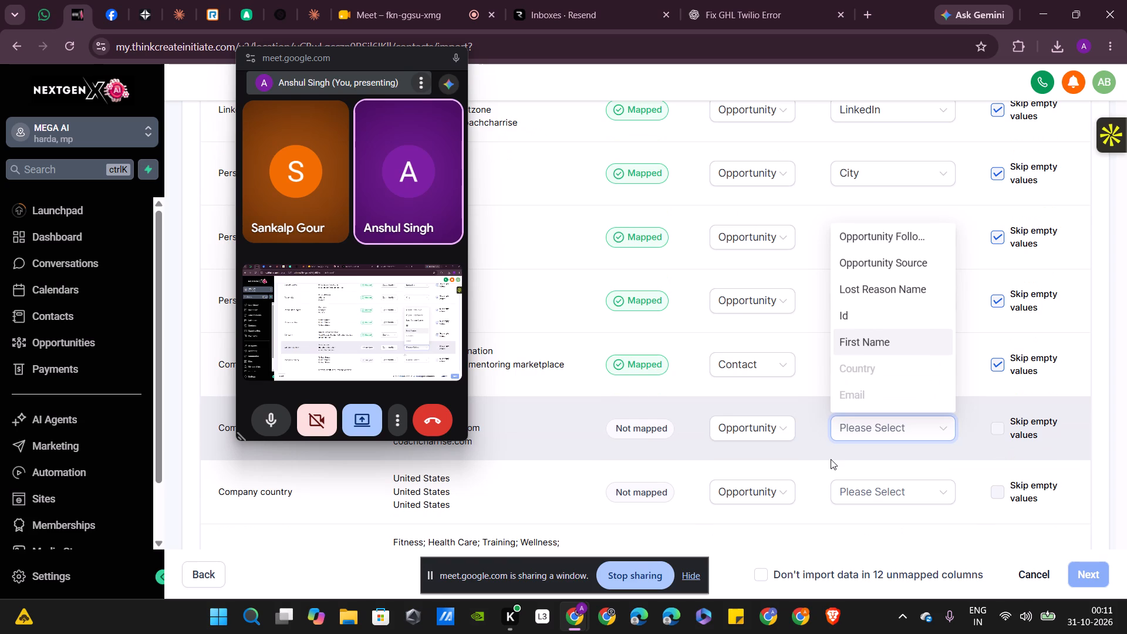
# Check the field options for the Company country column and review the remaining columns through Company-domain overlap with older leads.
pyautogui.click(850, 499)
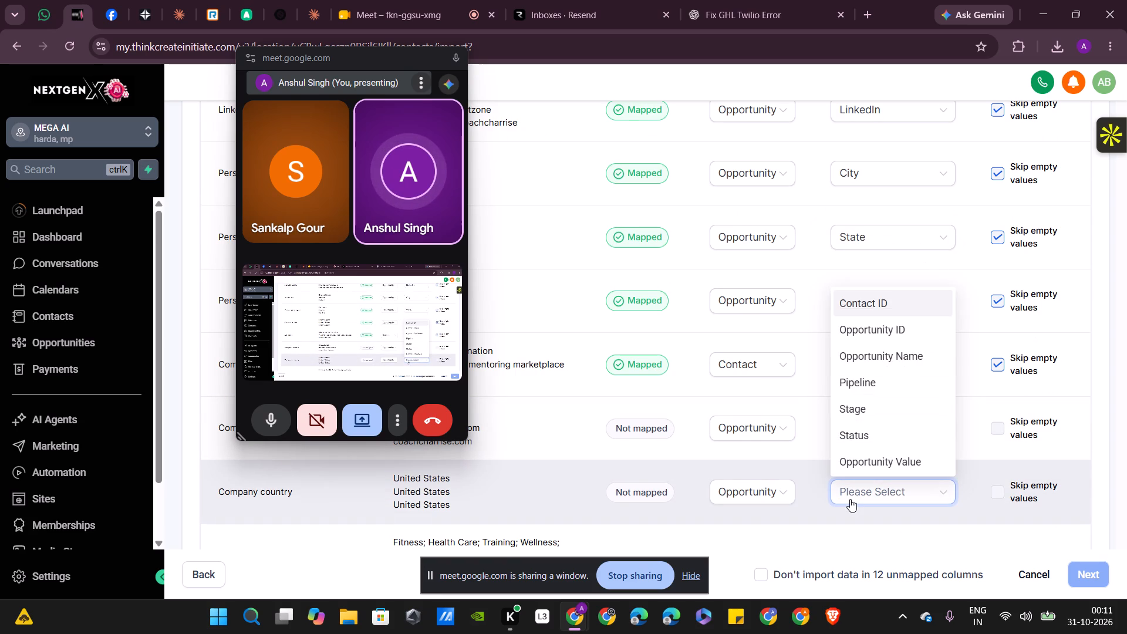
pyautogui.scroll(-1, 821, 478)
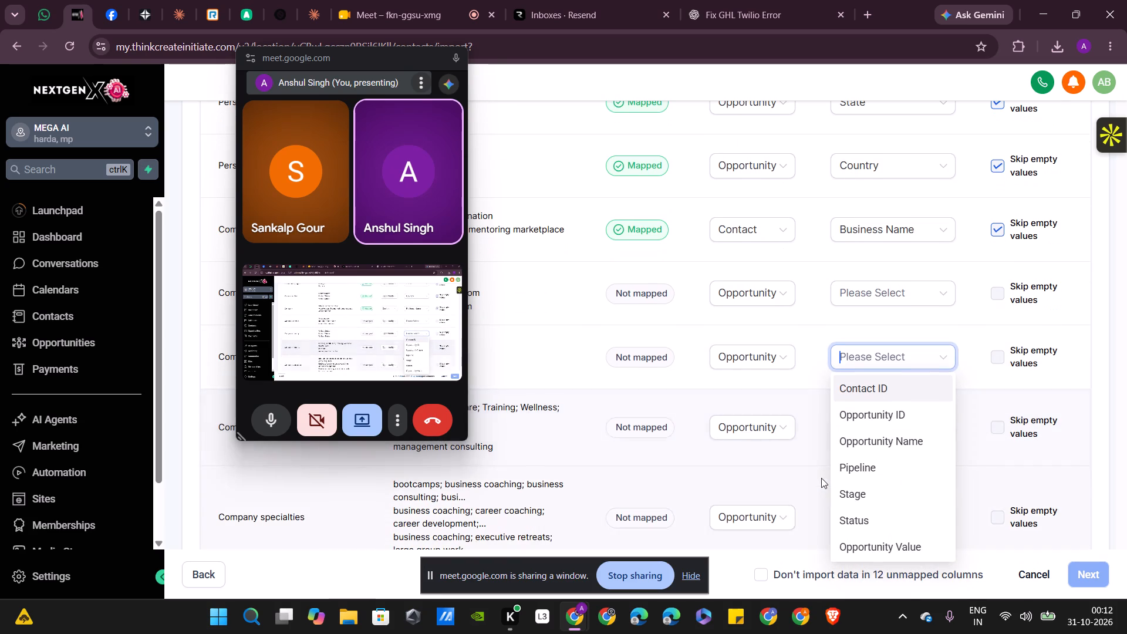
pyautogui.scroll(-1, 812, 520)
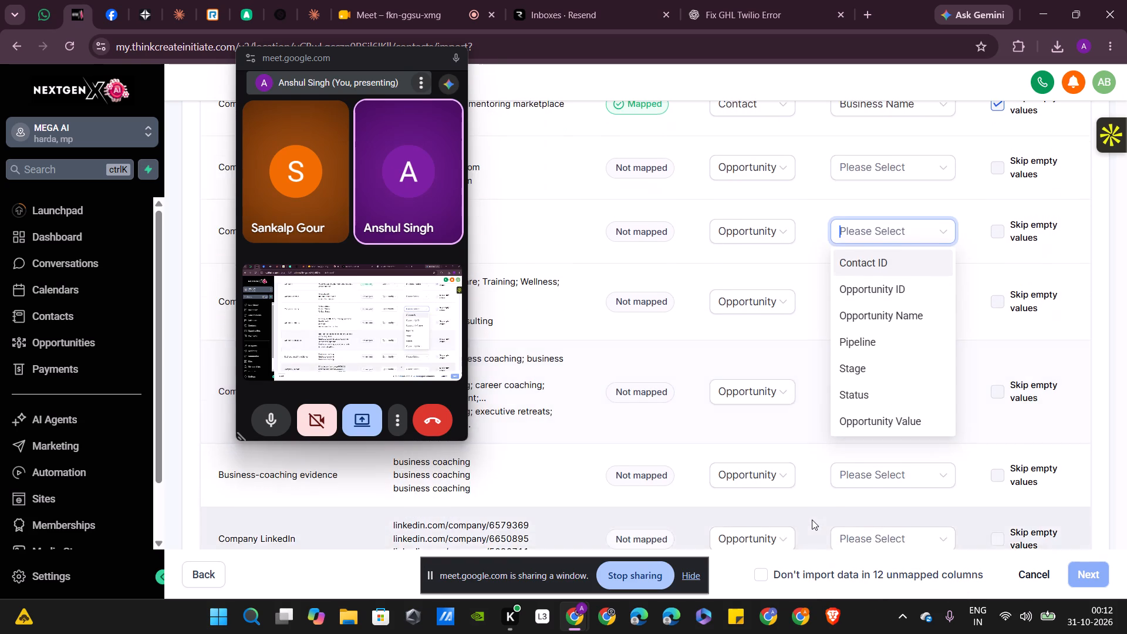
pyautogui.scroll(-3, 812, 520)
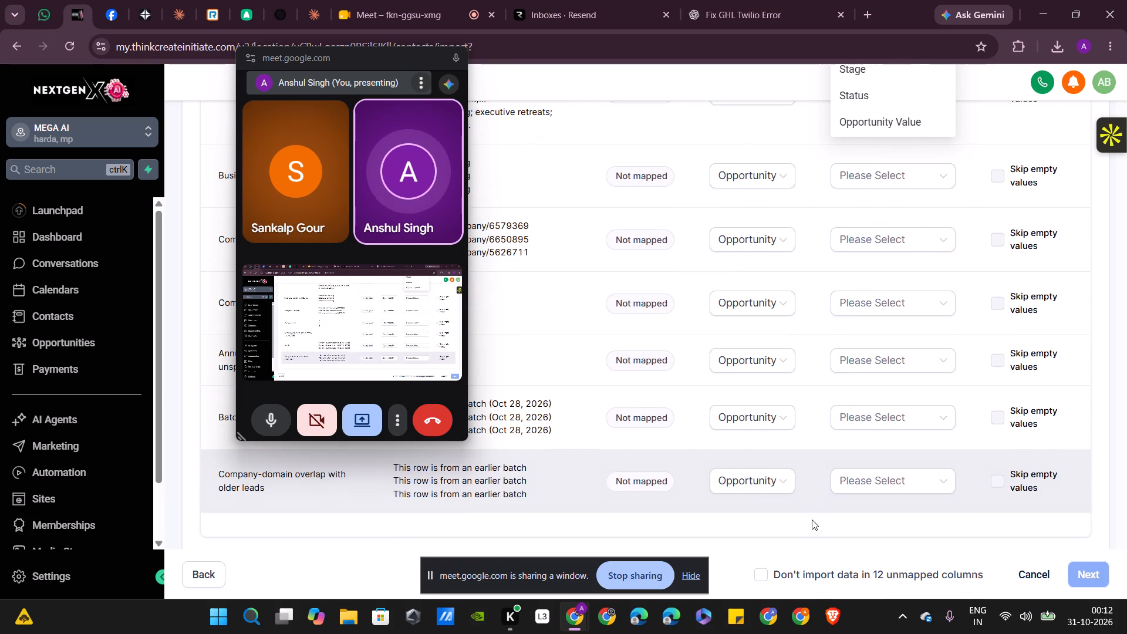
pyautogui.scroll(-1, 812, 520)
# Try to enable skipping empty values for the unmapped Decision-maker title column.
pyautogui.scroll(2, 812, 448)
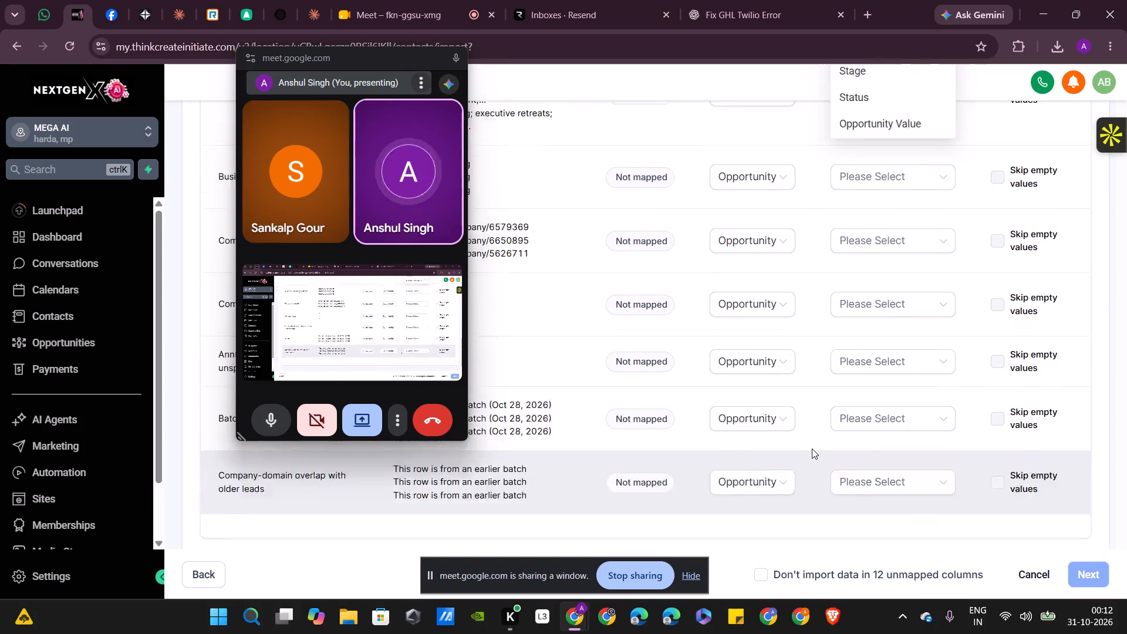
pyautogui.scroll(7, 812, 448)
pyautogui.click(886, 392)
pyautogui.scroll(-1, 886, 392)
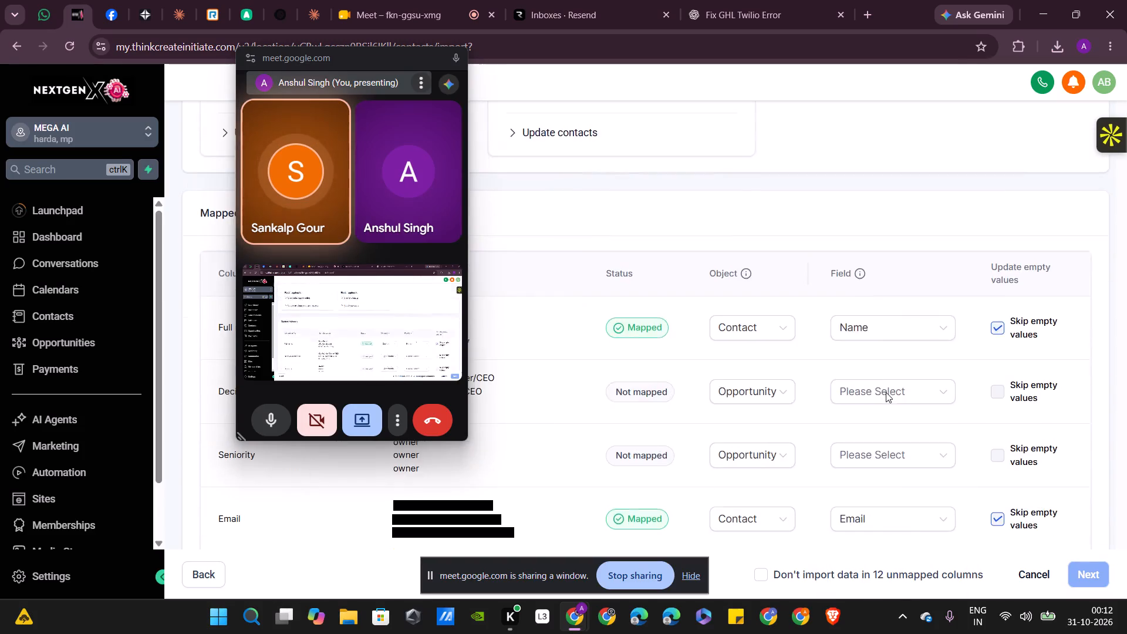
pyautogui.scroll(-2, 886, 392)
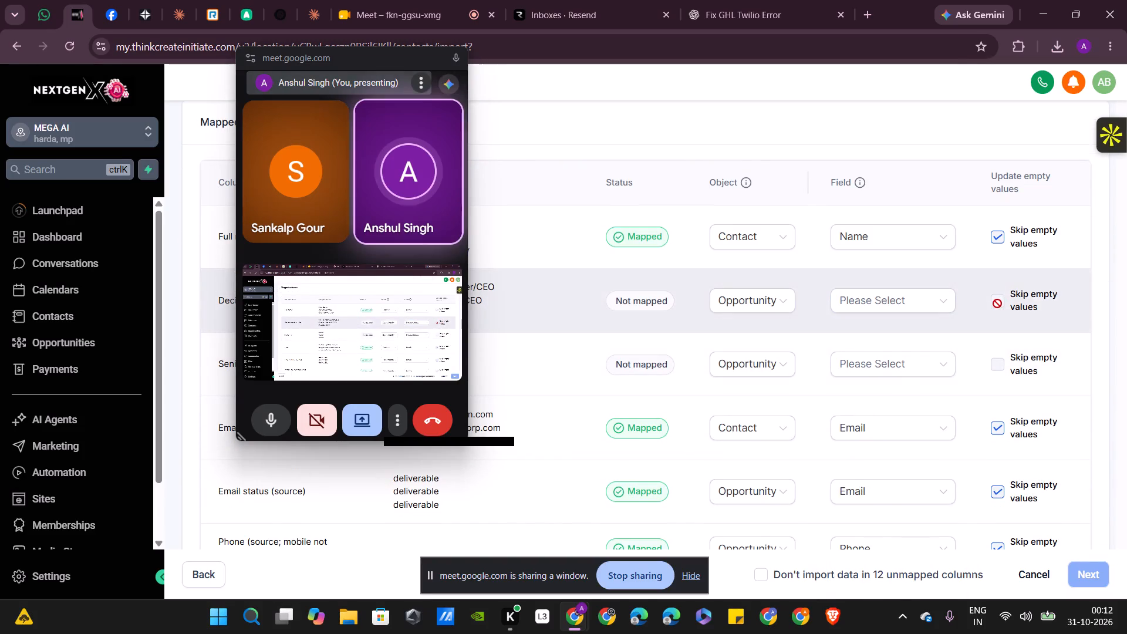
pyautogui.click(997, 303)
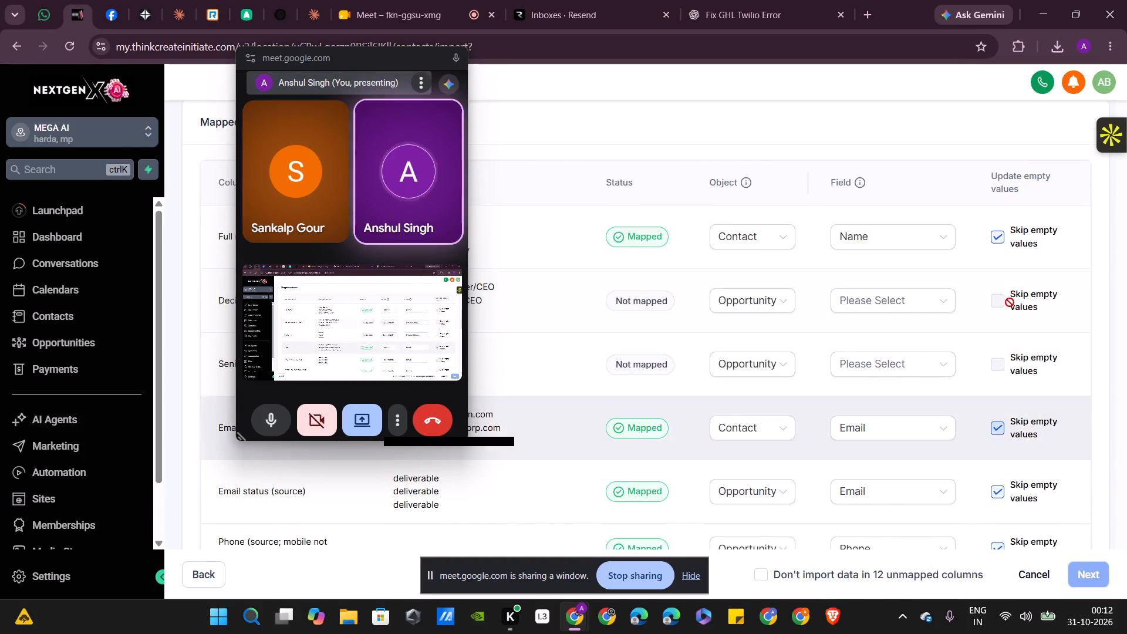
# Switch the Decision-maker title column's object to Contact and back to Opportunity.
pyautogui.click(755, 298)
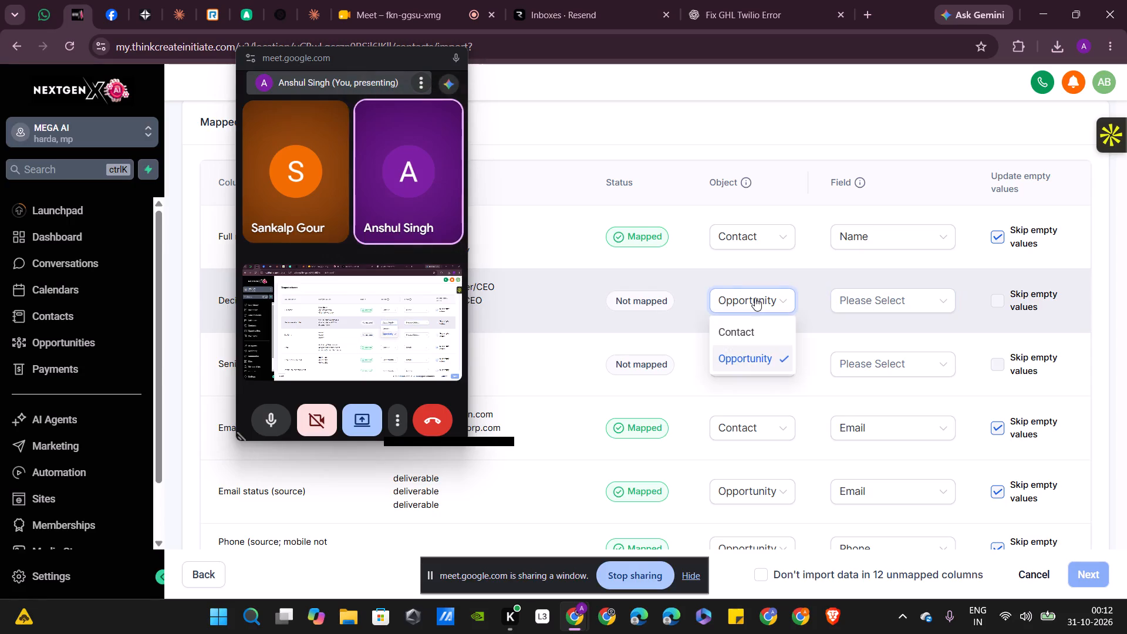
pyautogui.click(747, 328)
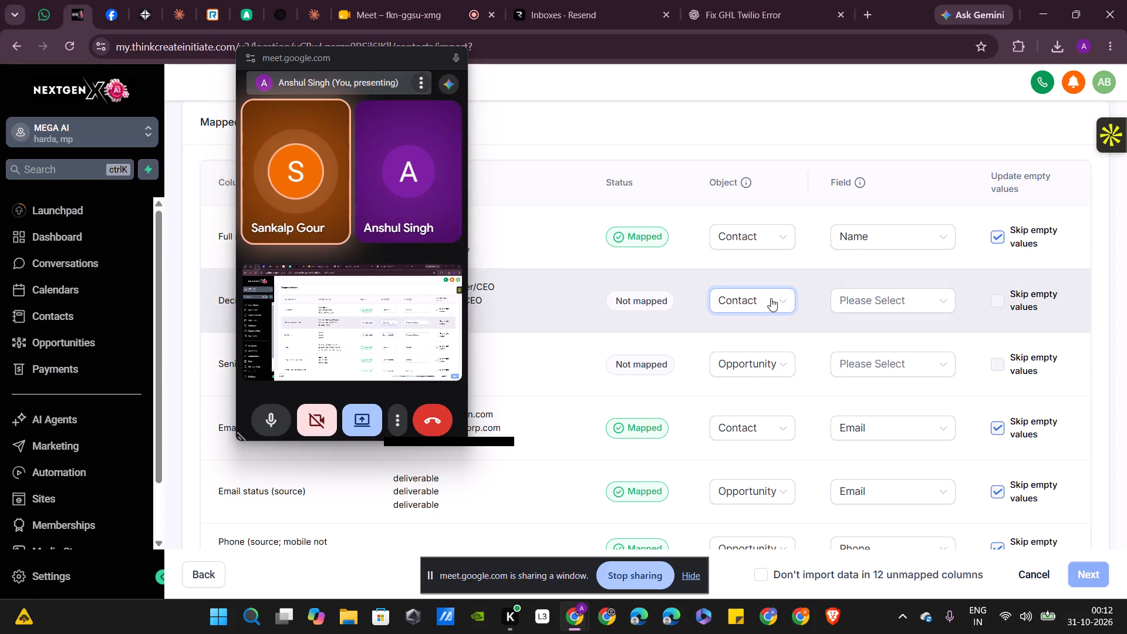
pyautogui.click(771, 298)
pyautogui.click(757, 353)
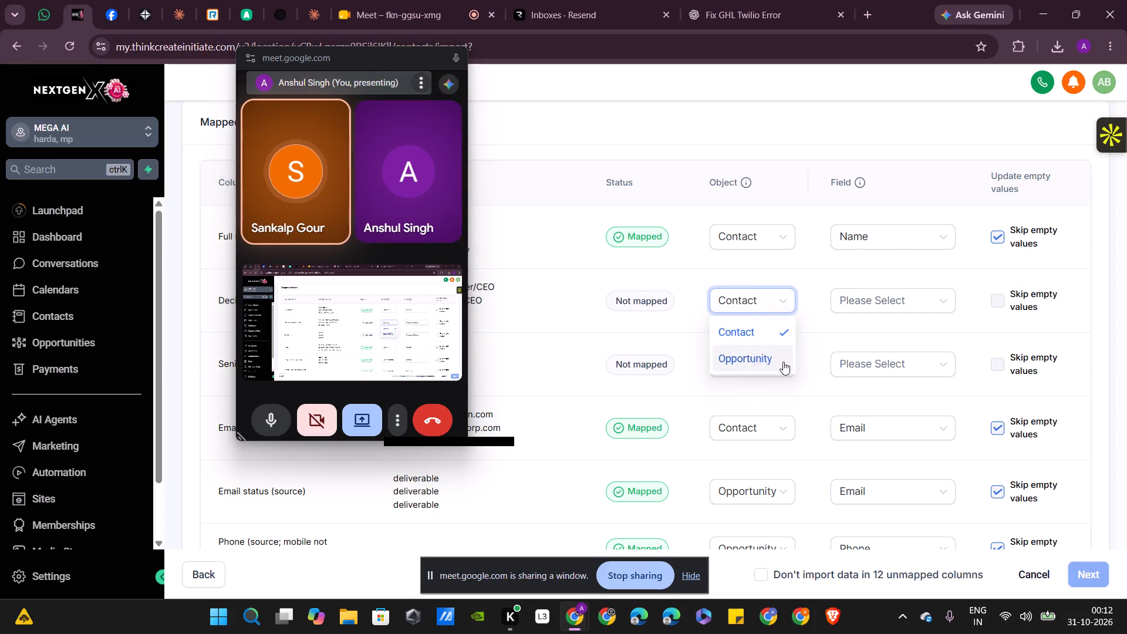
# Review the remaining unmapped columns and check the object and opportunity field options for the Annual revenue column.
pyautogui.scroll(-9, 850, 392)
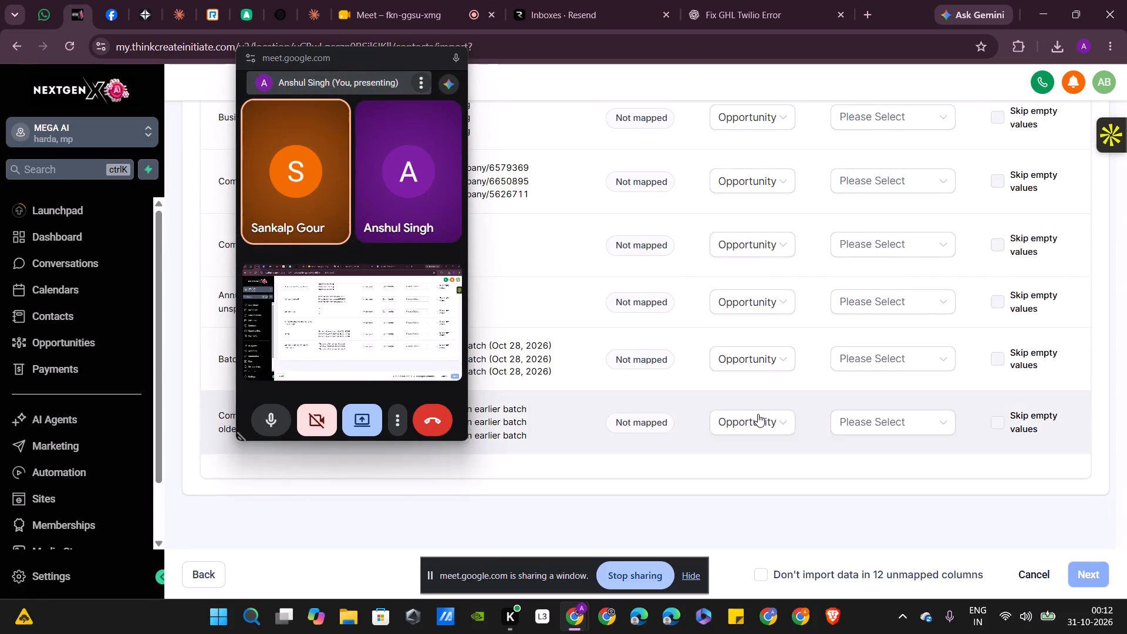
pyautogui.scroll(2, 769, 428)
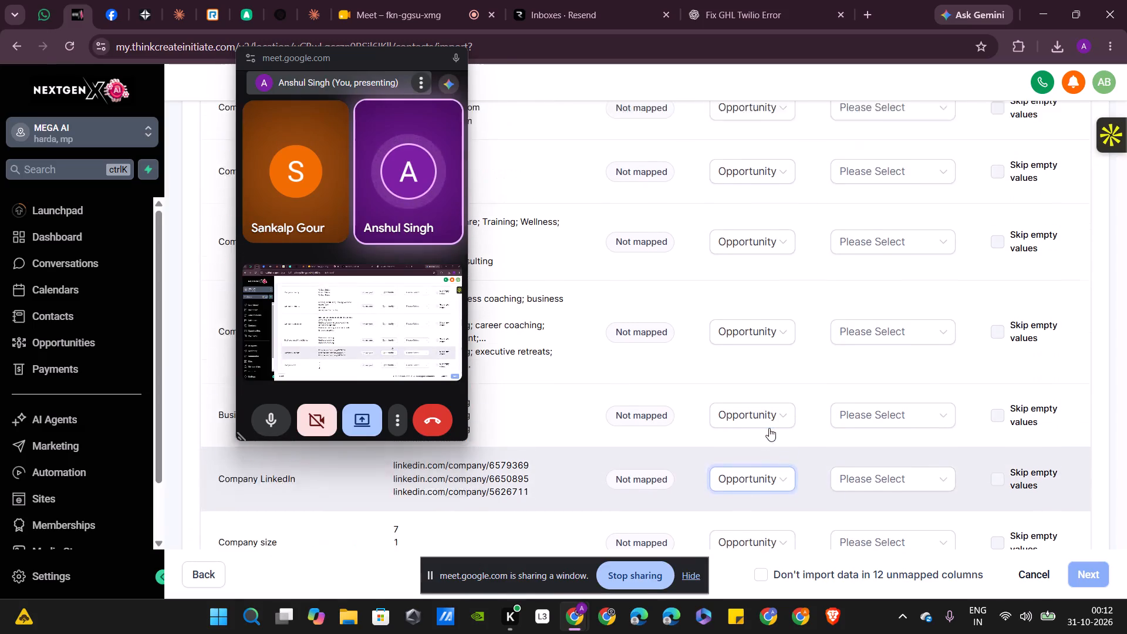
pyautogui.click(722, 508)
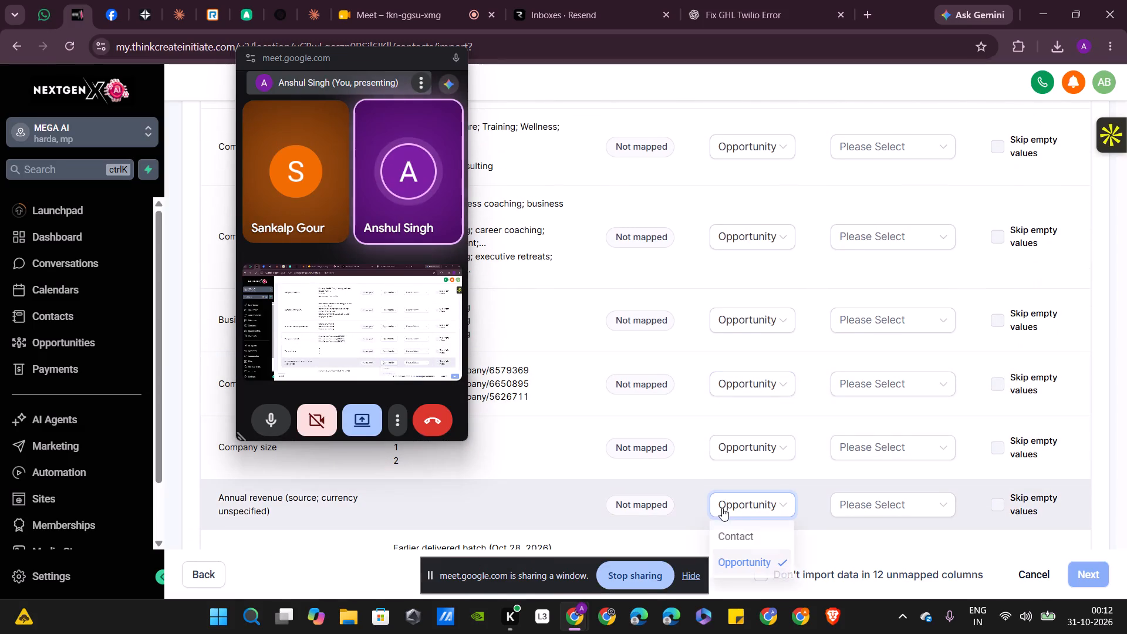
pyautogui.click(855, 491)
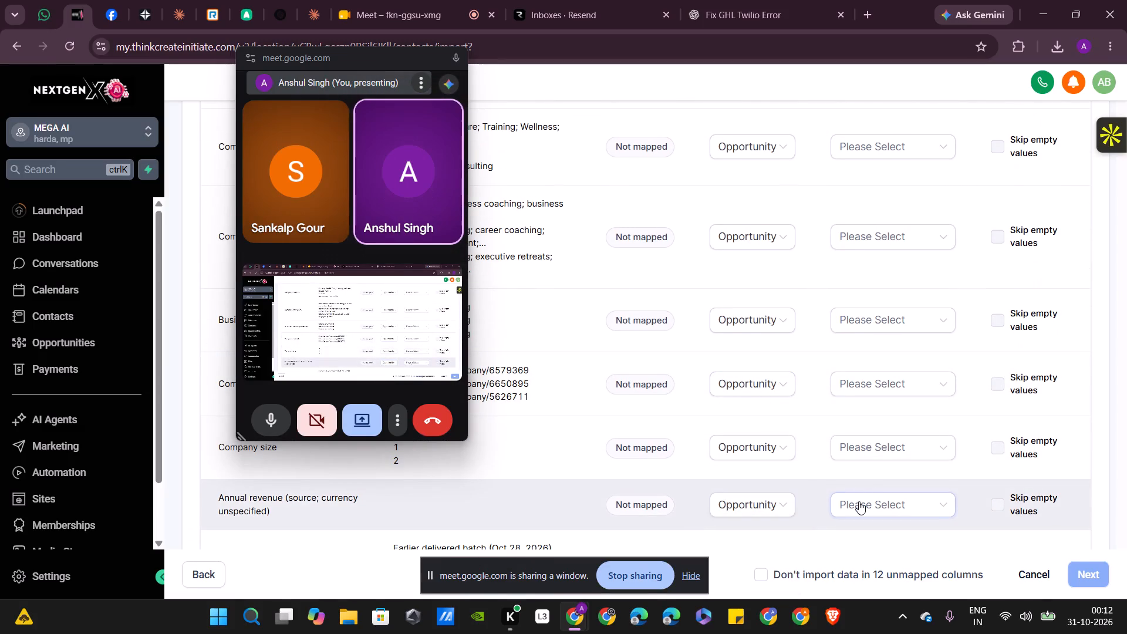
pyautogui.click(859, 501)
pyautogui.scroll(1, 819, 338)
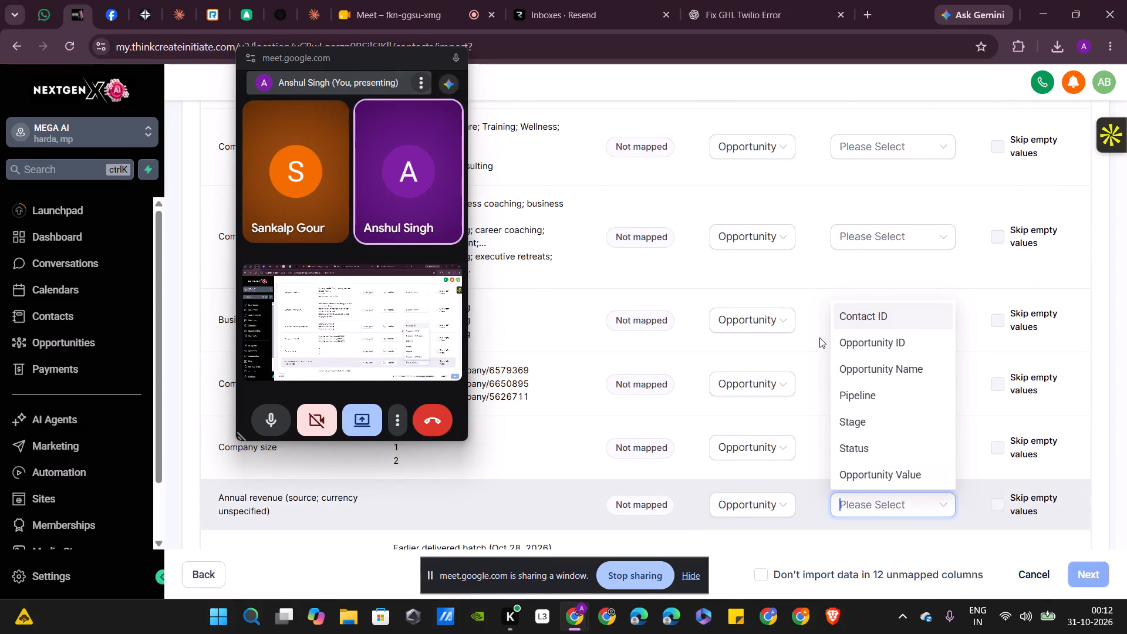
pyautogui.scroll(7, 819, 338)
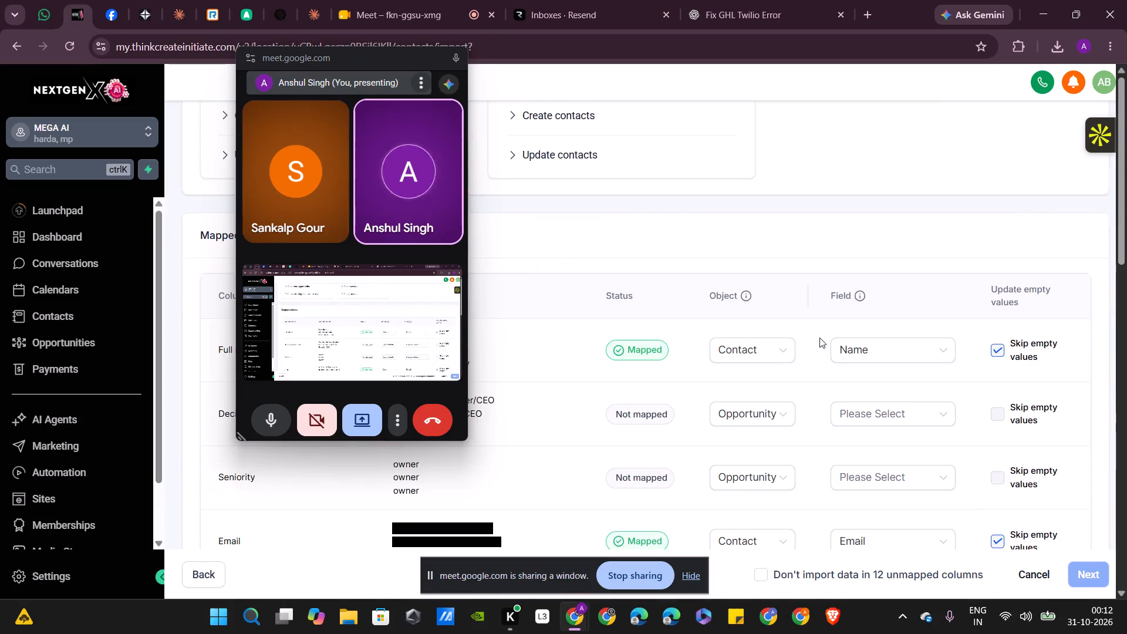
pyautogui.scroll(1, 819, 338)
# Map the Decision-maker title column to the Contact ID field of the Opportunity object.
pyautogui.scroll(-1, 819, 338)
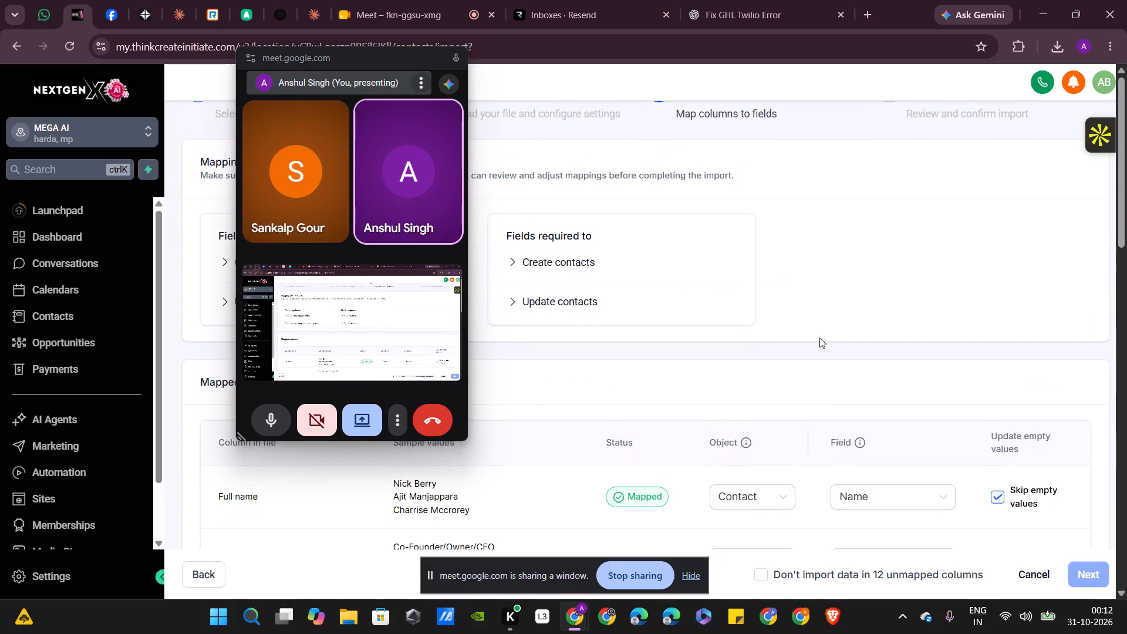
pyautogui.scroll(-1, 819, 338)
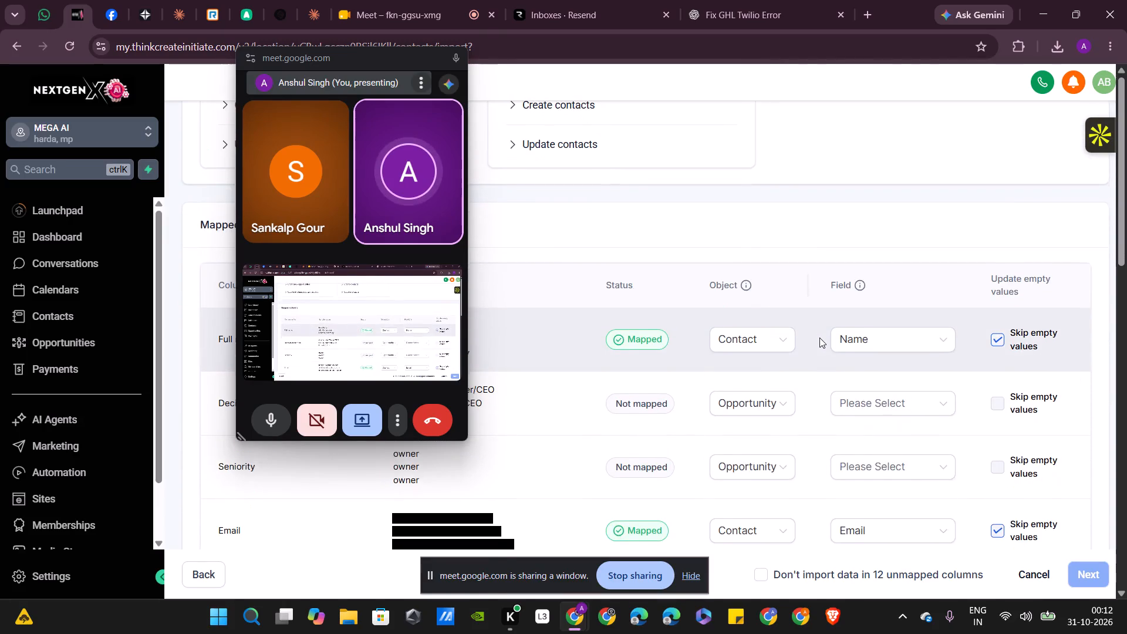
pyautogui.scroll(-1, 819, 338)
pyautogui.click(904, 329)
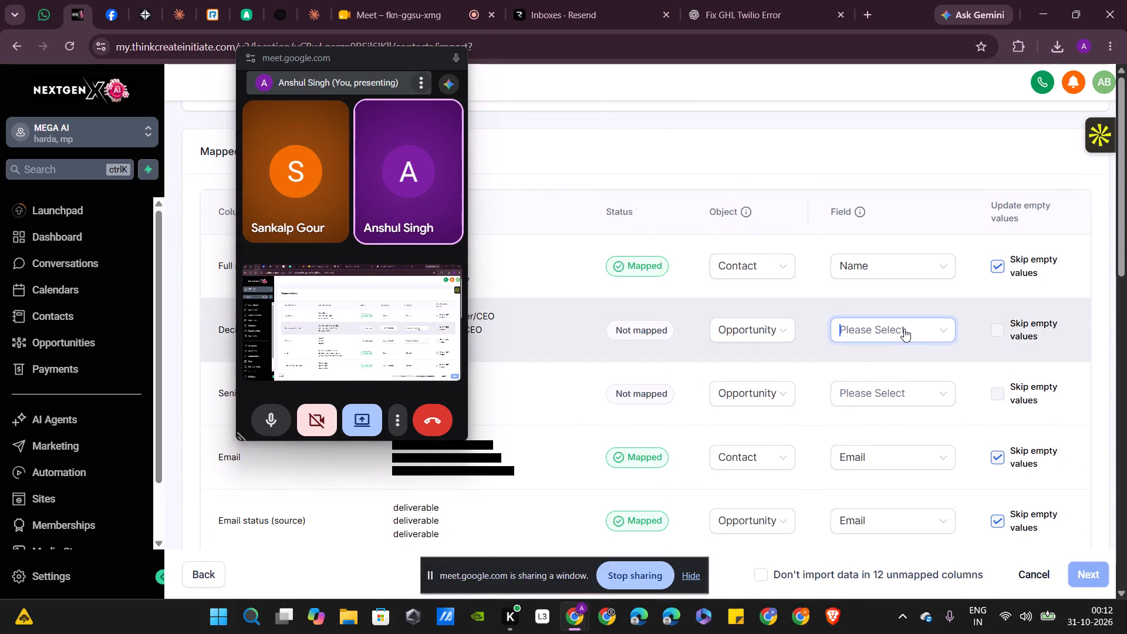
pyautogui.click(899, 349)
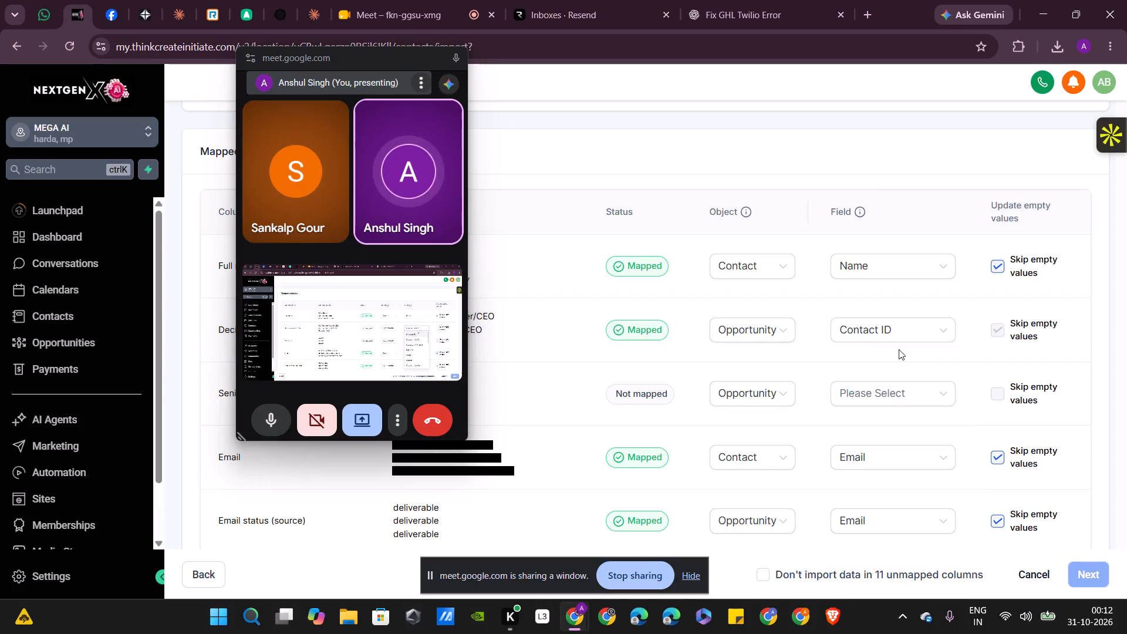
# Open the opportunity field options for mapping the Seniority column.
pyautogui.click(893, 396)
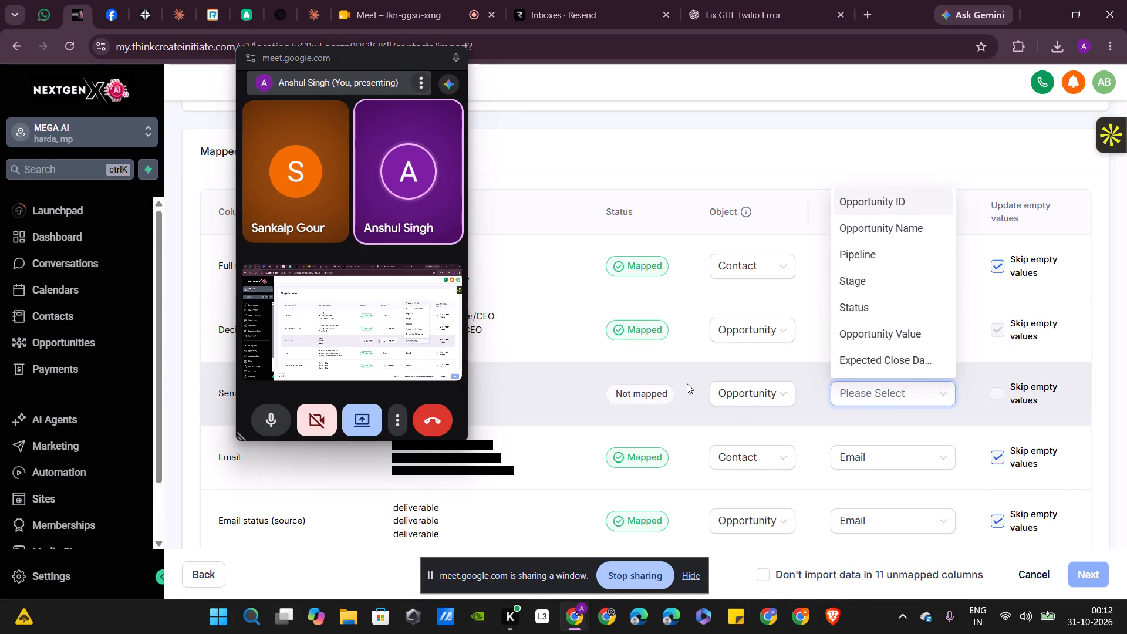
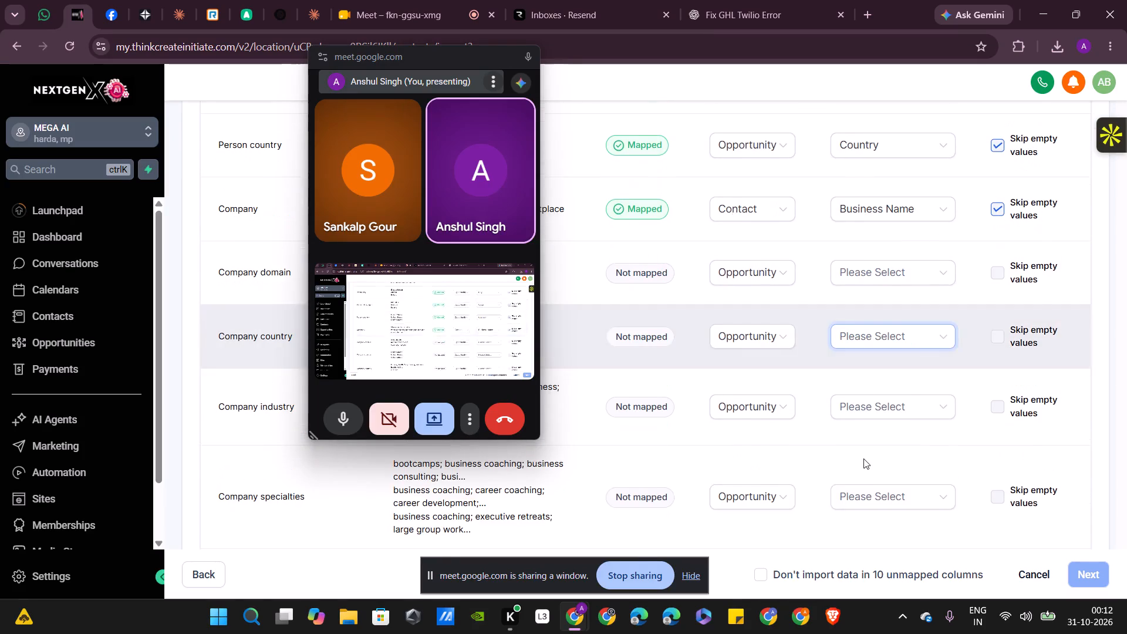
# Examine the opportunity field options available for mapping the Company domain column, leaving the column unmapped.
pyautogui.scroll(1, 863, 458)
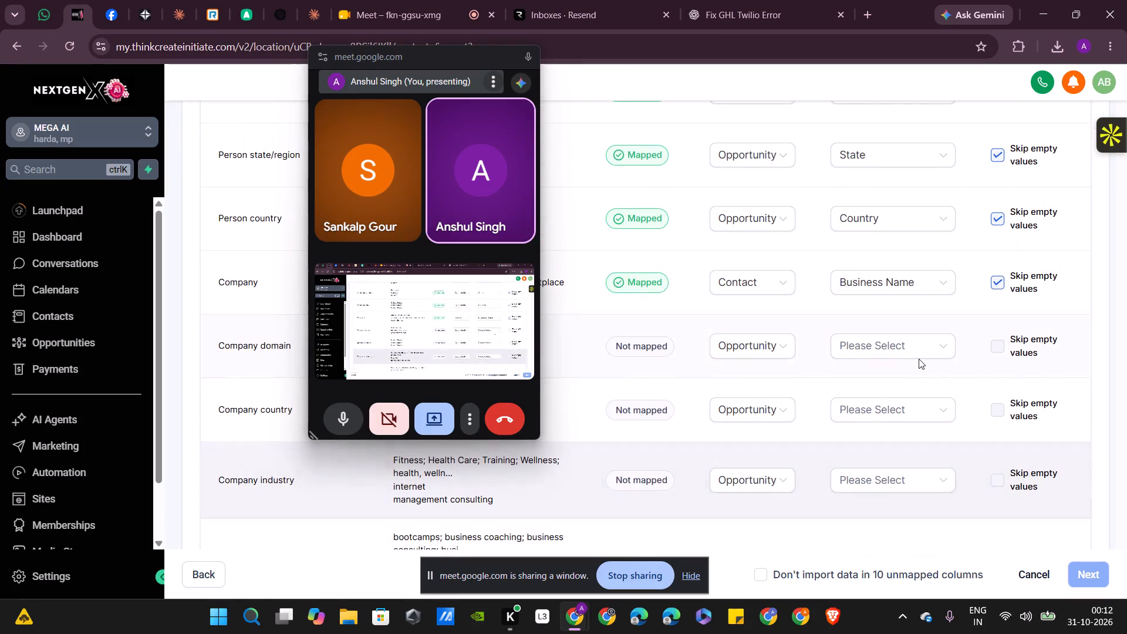
pyautogui.click(919, 359)
pyautogui.click(919, 342)
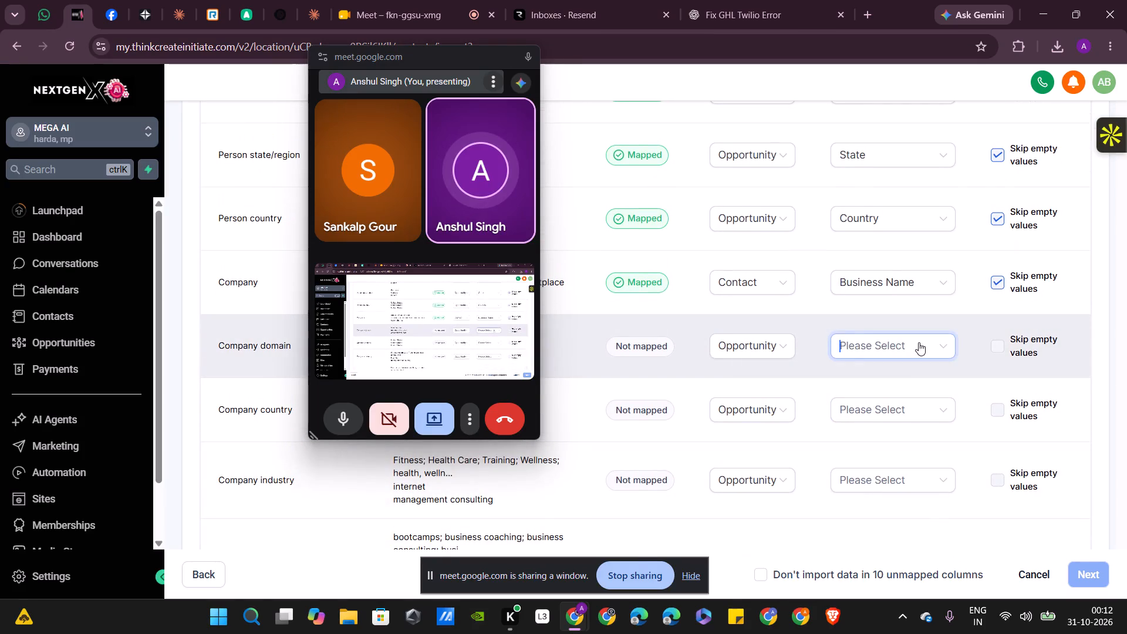
pyautogui.scroll(-1, 919, 342)
pyautogui.scroll(-1, 903, 439)
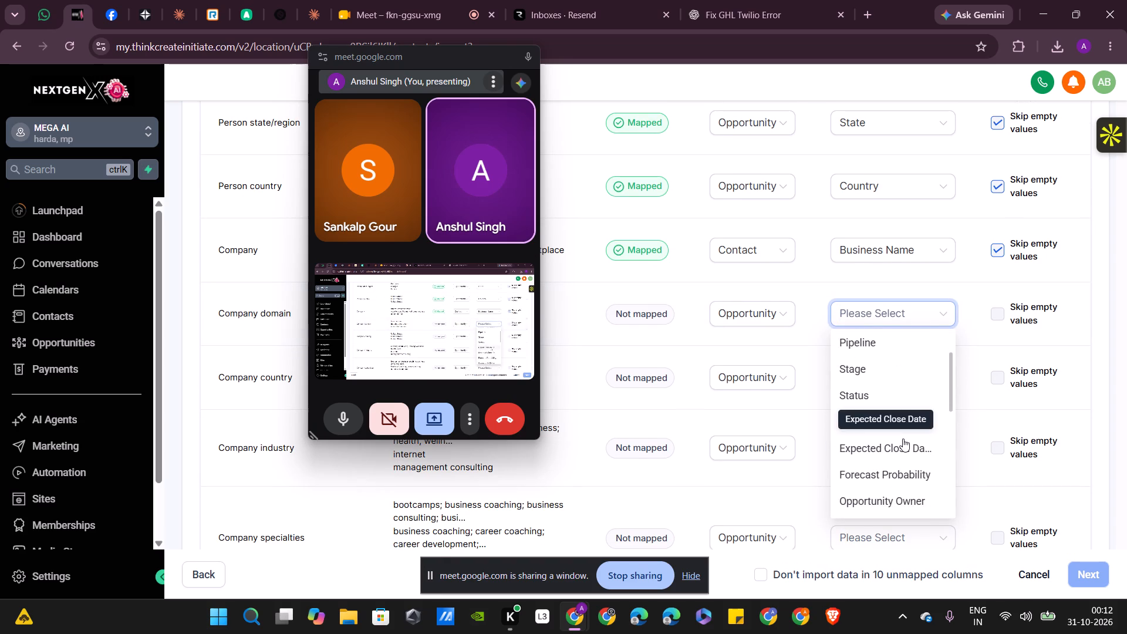
pyautogui.scroll(-2, 903, 439)
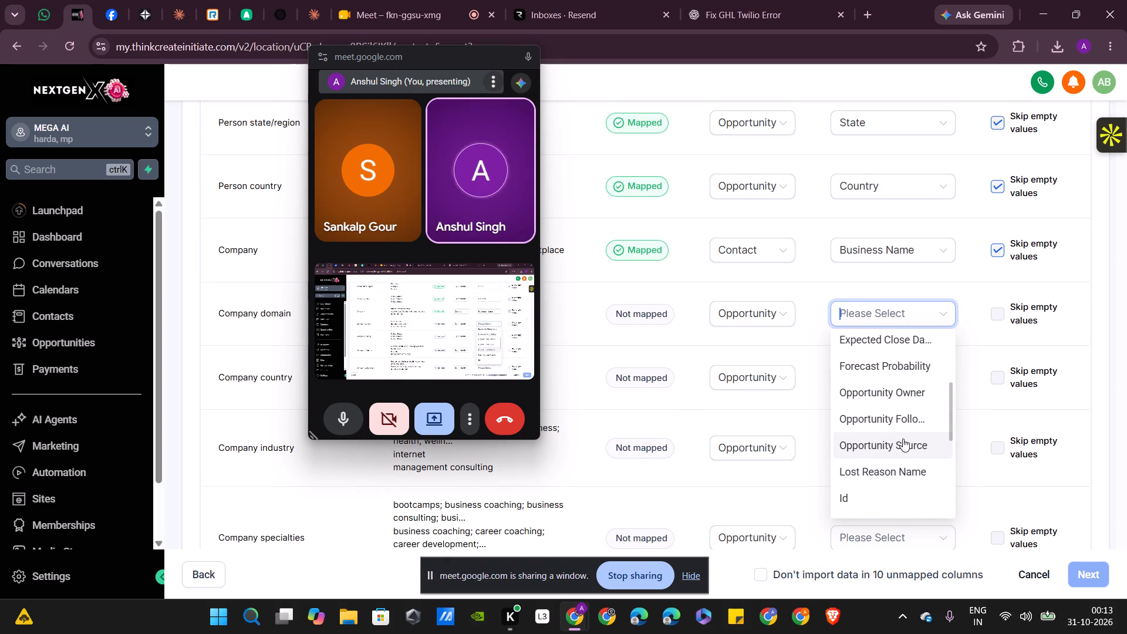
pyautogui.scroll(-1, 903, 439)
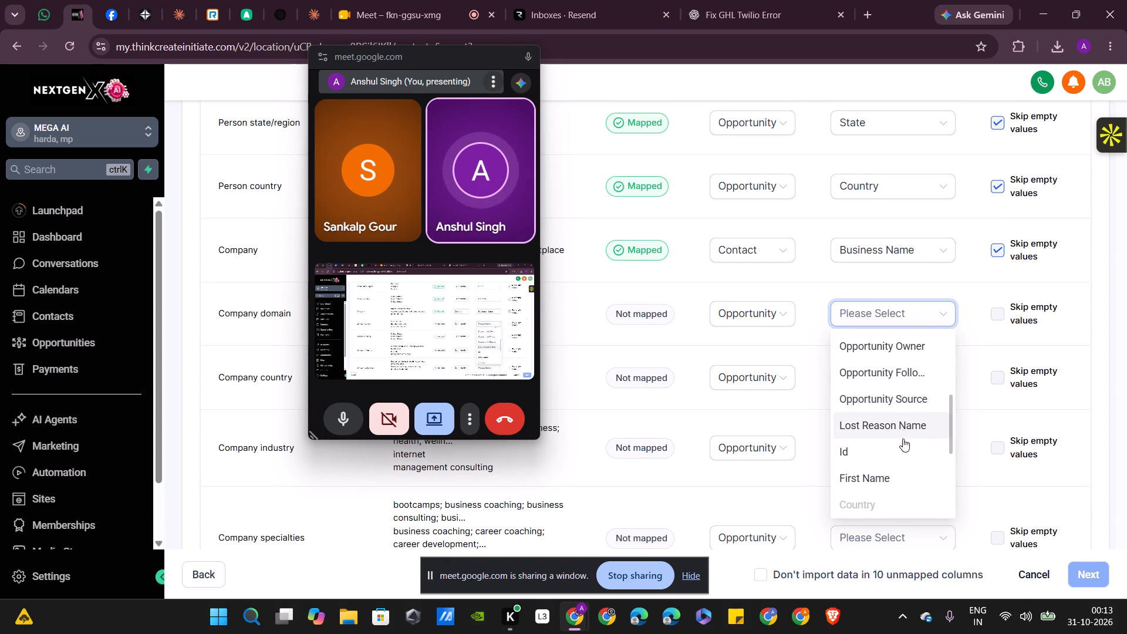
pyautogui.scroll(-3, 903, 439)
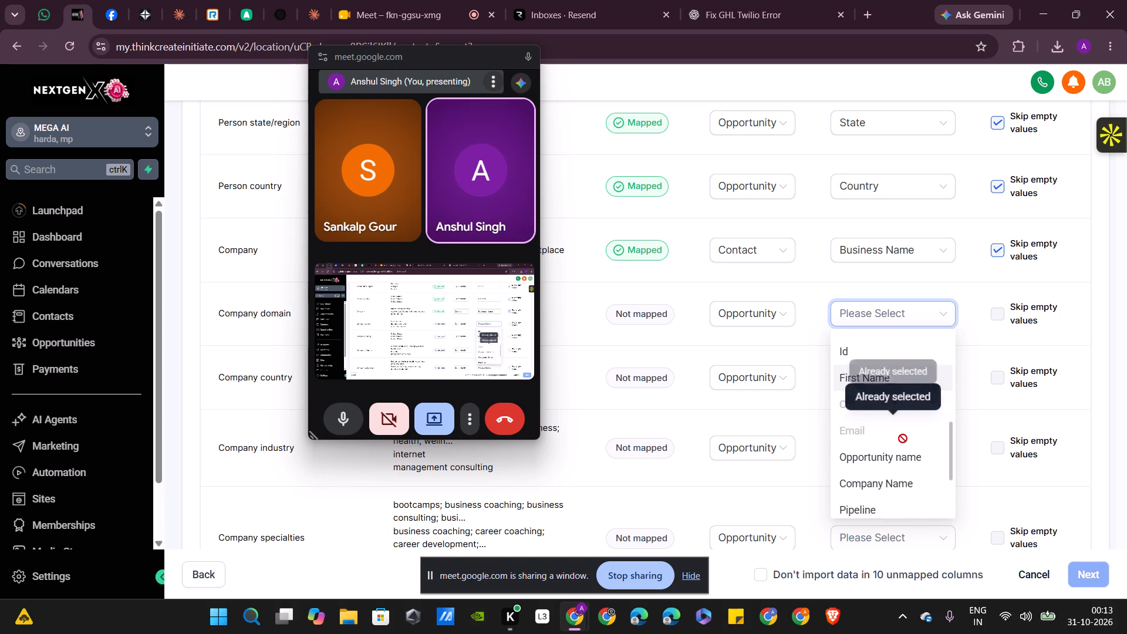
pyautogui.scroll(-1, 903, 439)
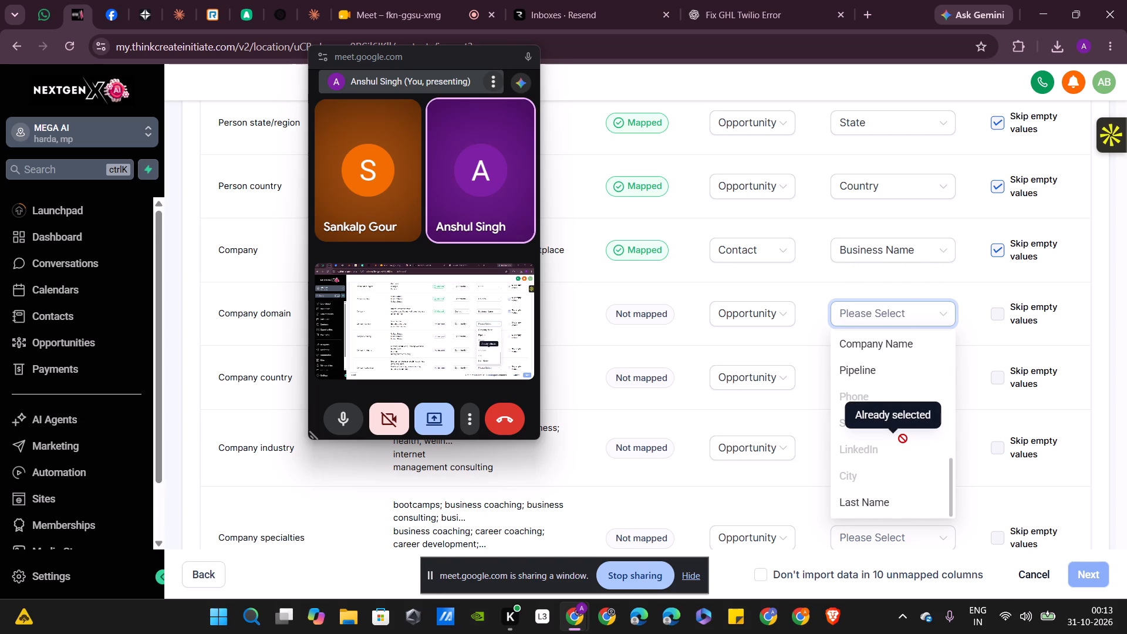
pyautogui.scroll(-1, 903, 439)
pyautogui.scroll(1, 890, 453)
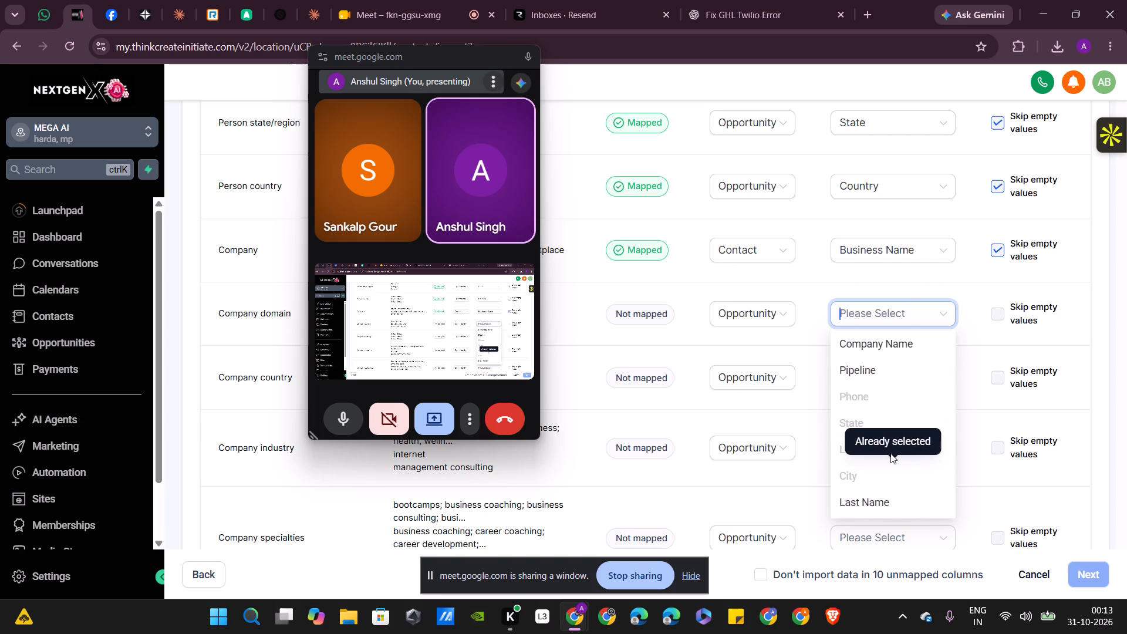
pyautogui.scroll(1, 890, 453)
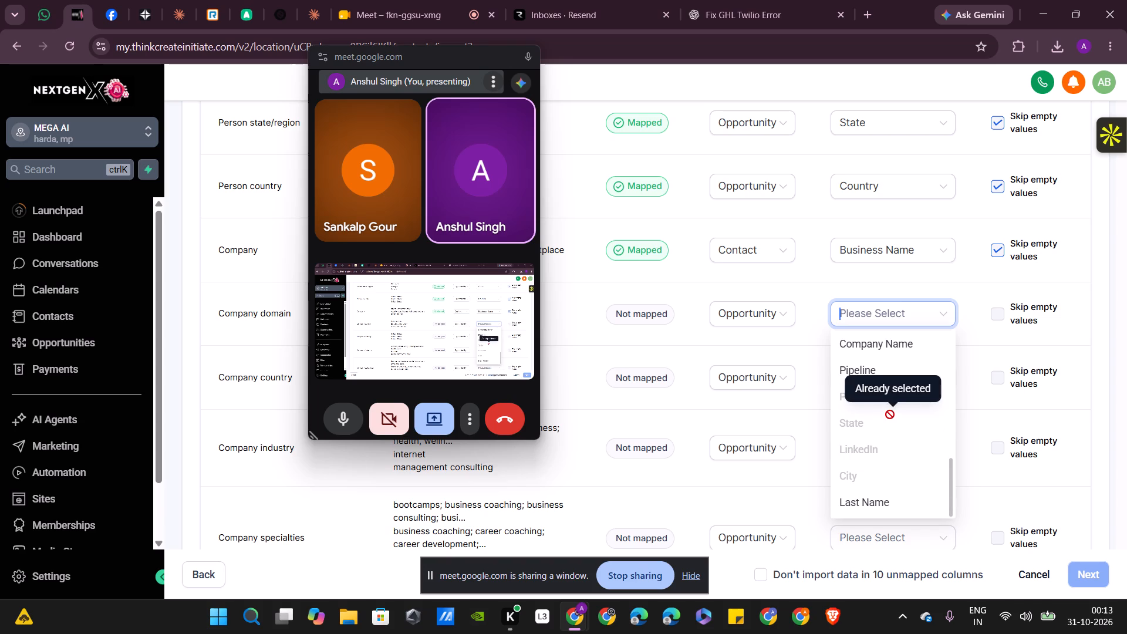
pyautogui.scroll(2, 884, 458)
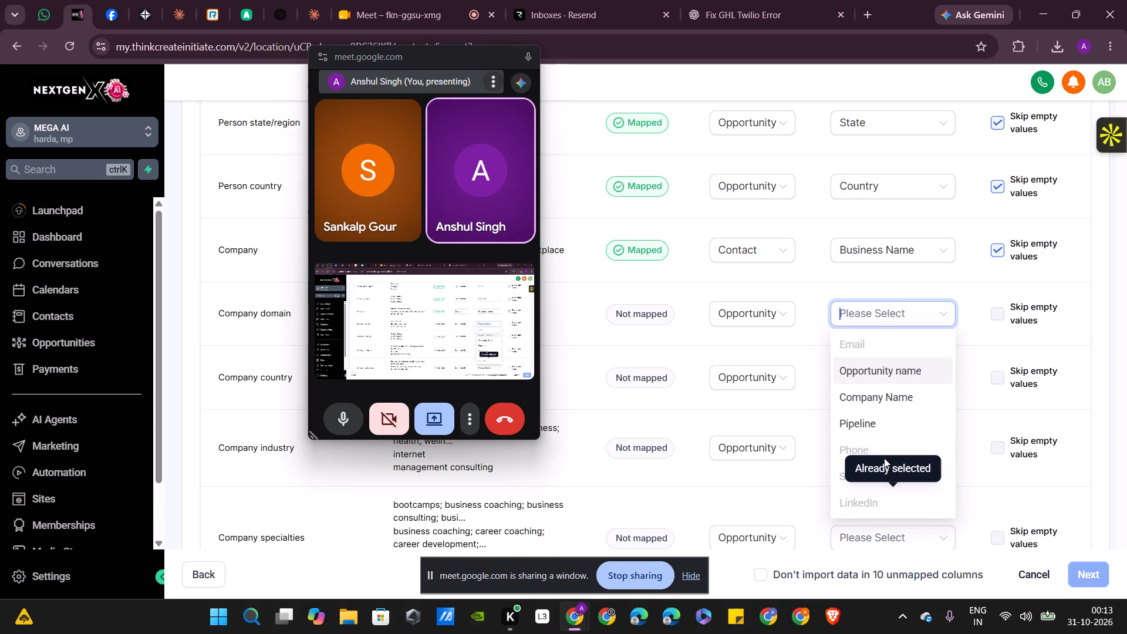
pyautogui.scroll(1, 880, 378)
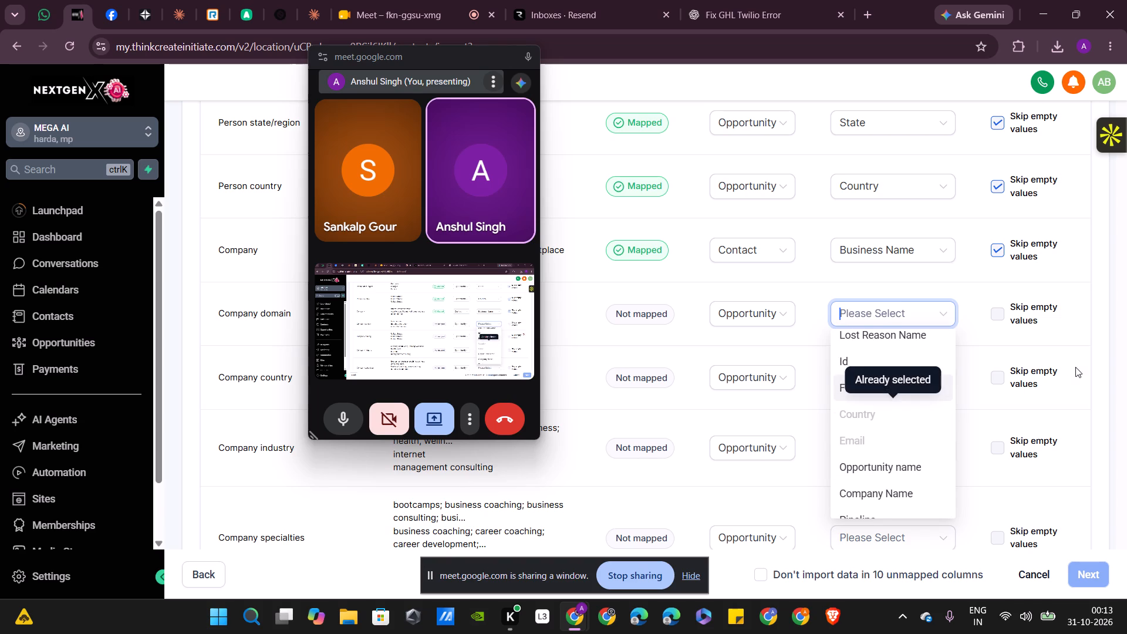
pyautogui.click(1095, 322)
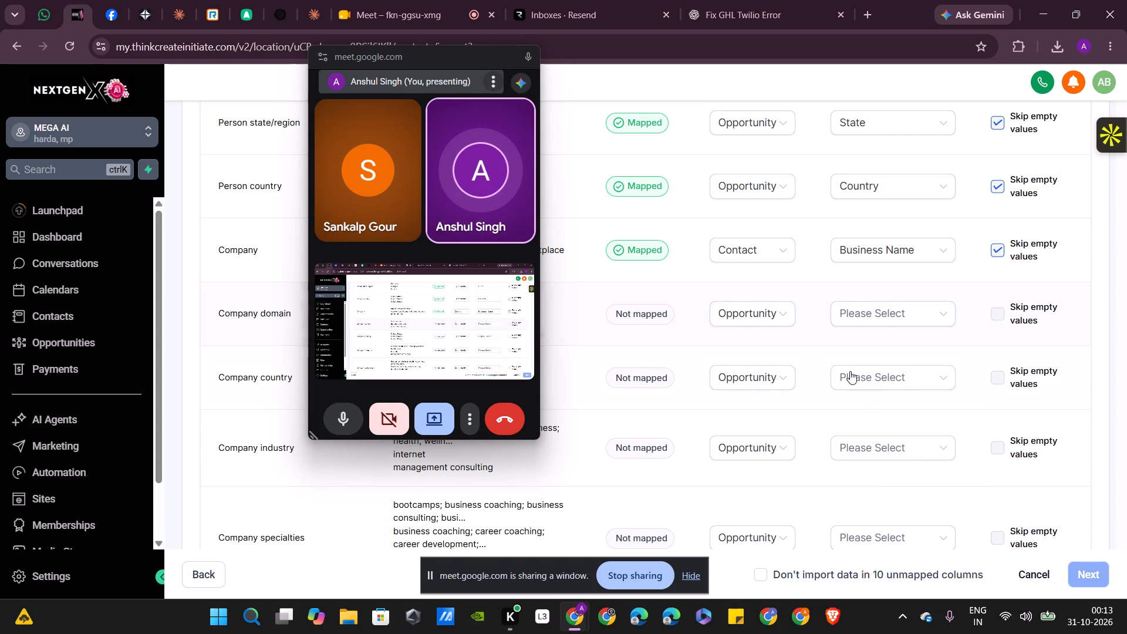
# Check the remaining unmapped company columns and return to the mapping requirements at the start of the Map stage.
pyautogui.scroll(-1, 850, 371)
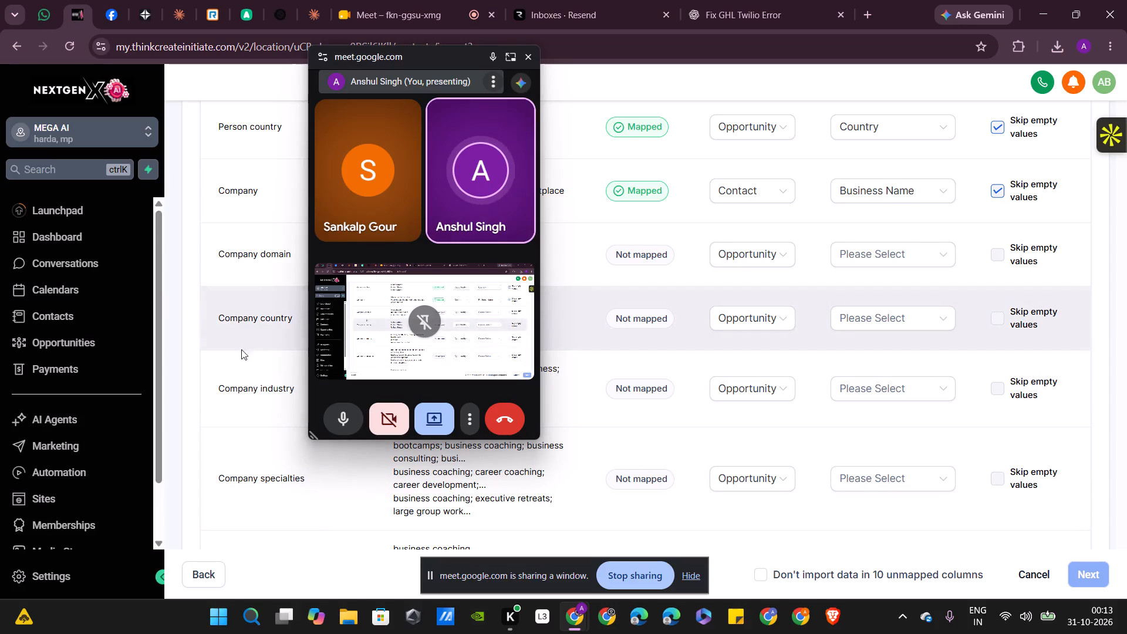
pyautogui.scroll(10, 305, 375)
pyautogui.scroll(2, 681, 334)
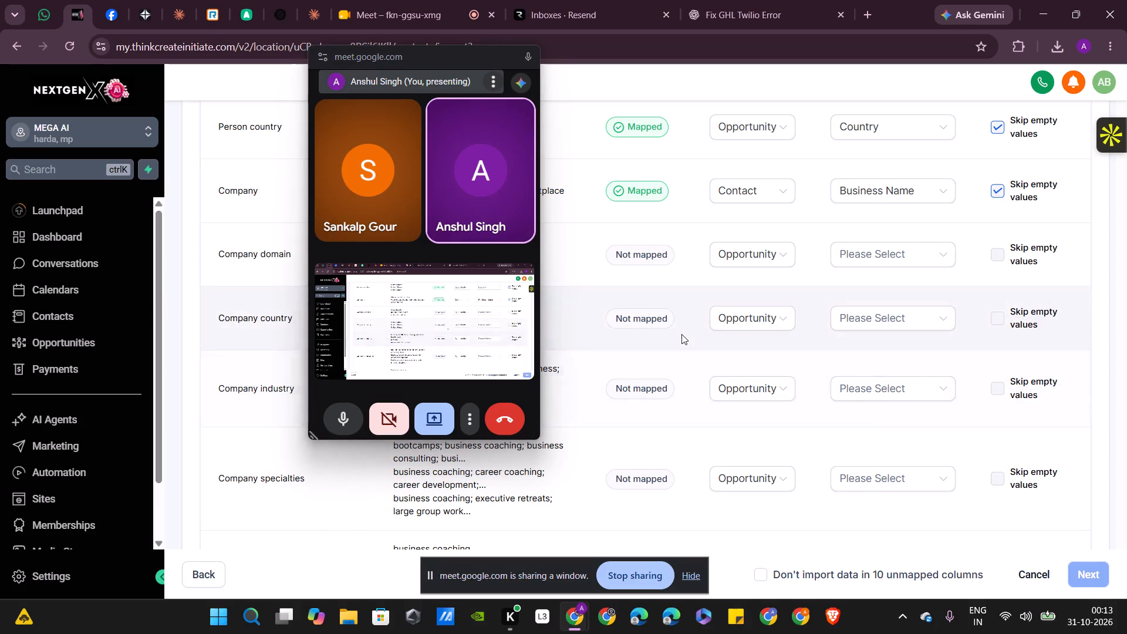
pyautogui.scroll(5, 681, 334)
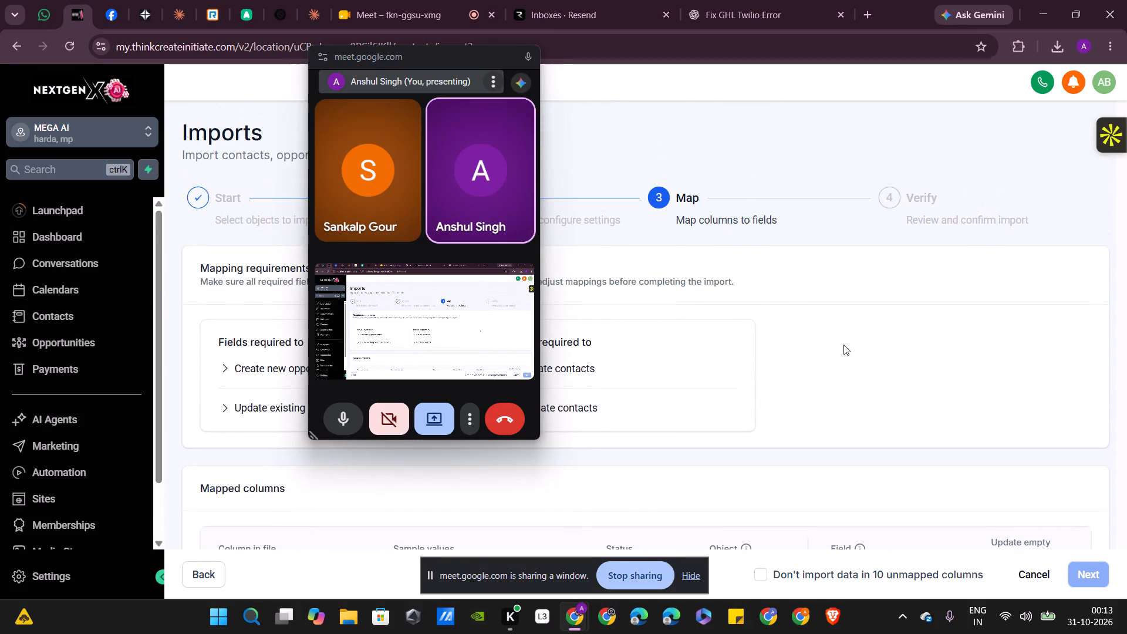
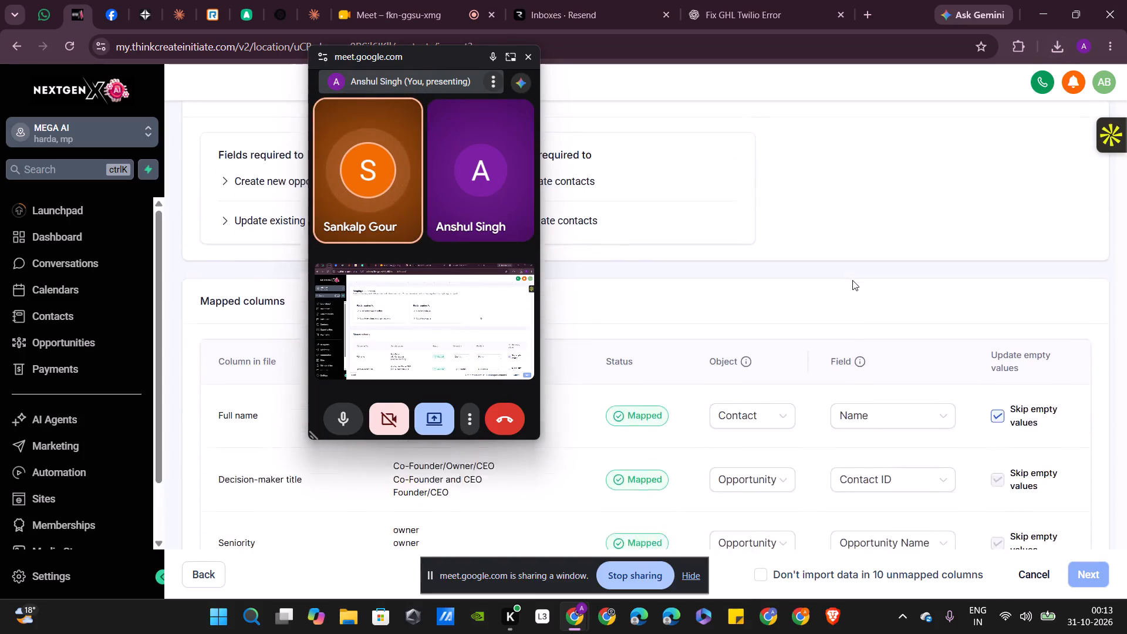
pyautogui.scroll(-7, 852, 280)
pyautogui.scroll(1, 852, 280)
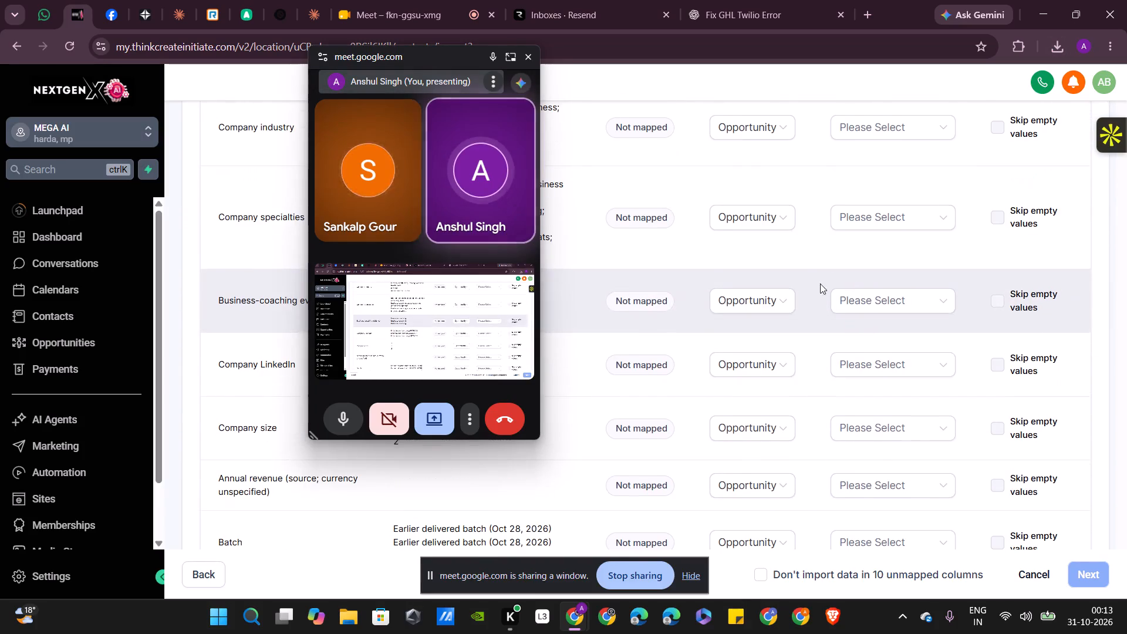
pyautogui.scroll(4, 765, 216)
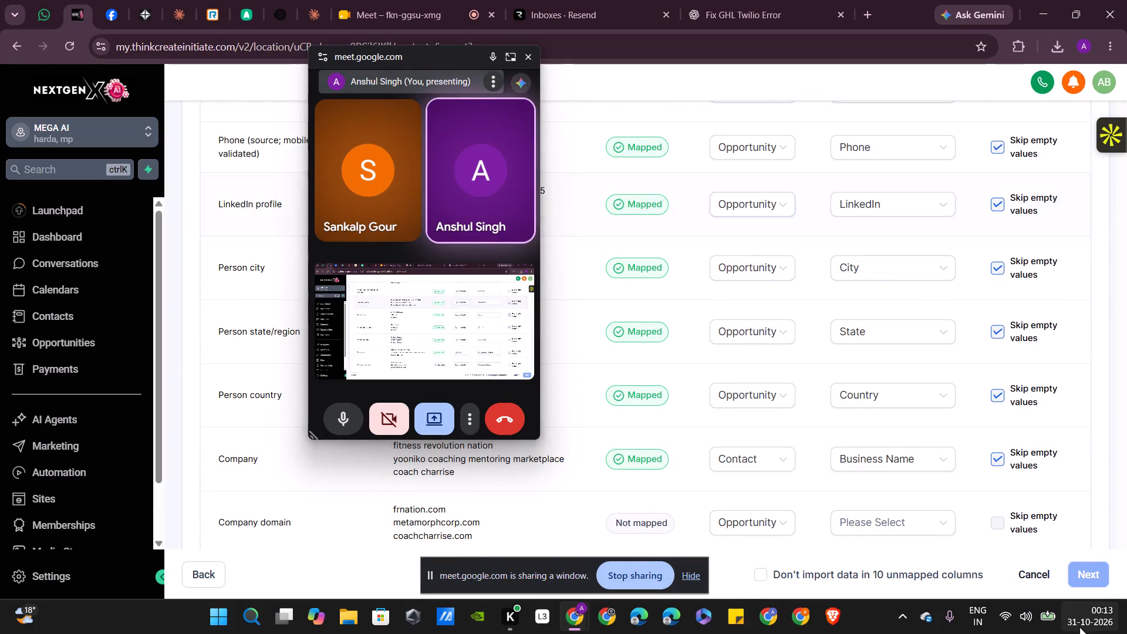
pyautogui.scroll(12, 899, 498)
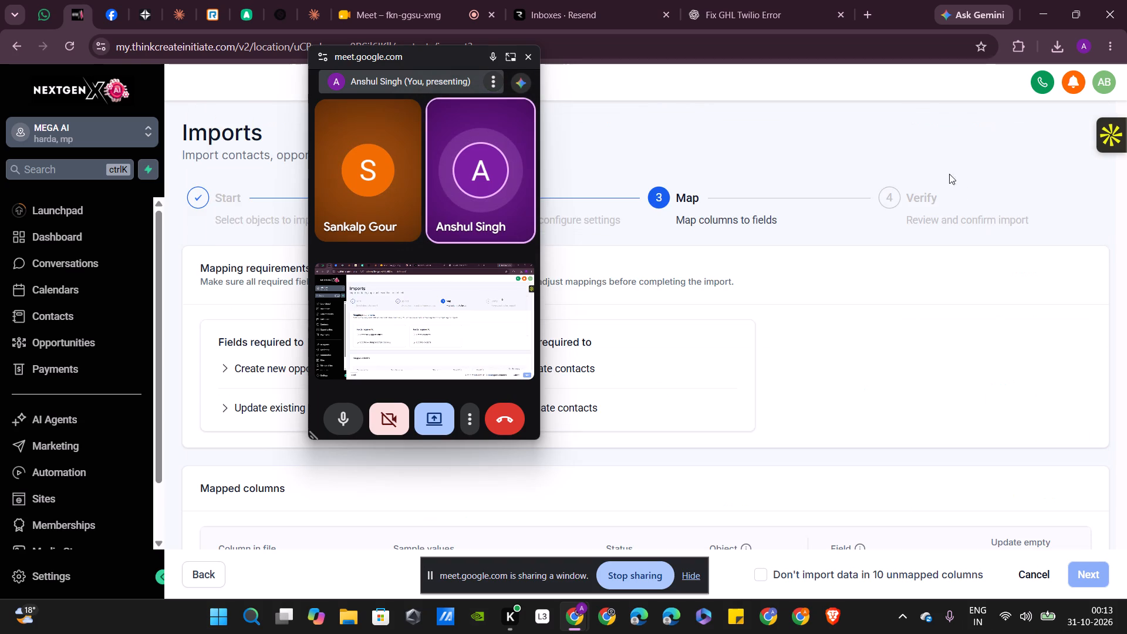
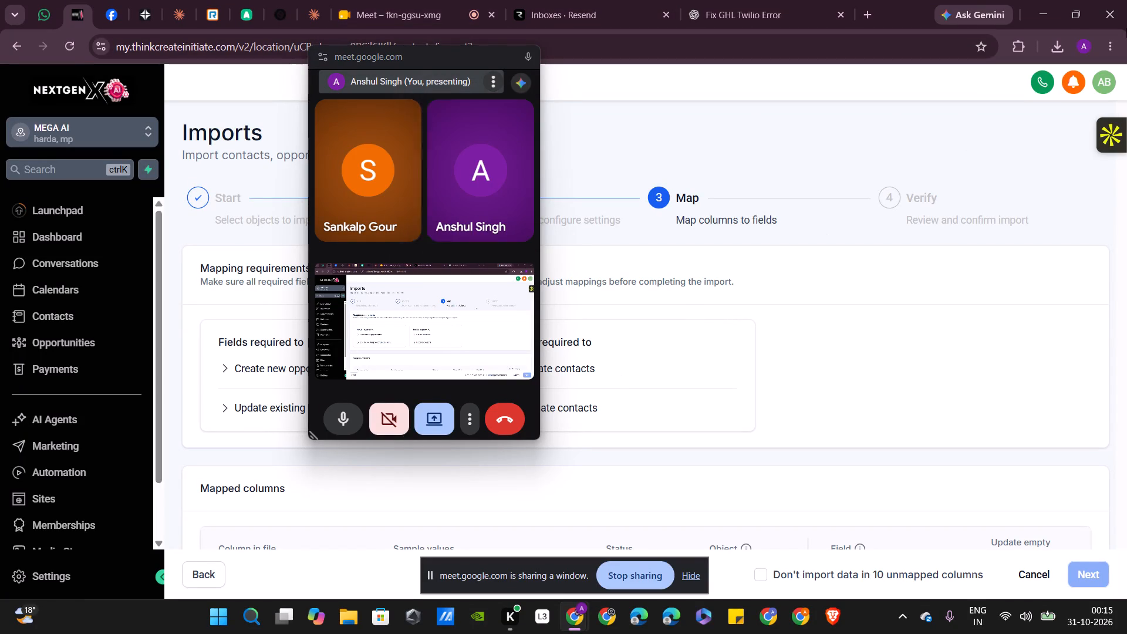
# Open the recently downloaded business_coach_unique_200 CSV file from the browser's download history.
pyautogui.click(1050, 48)
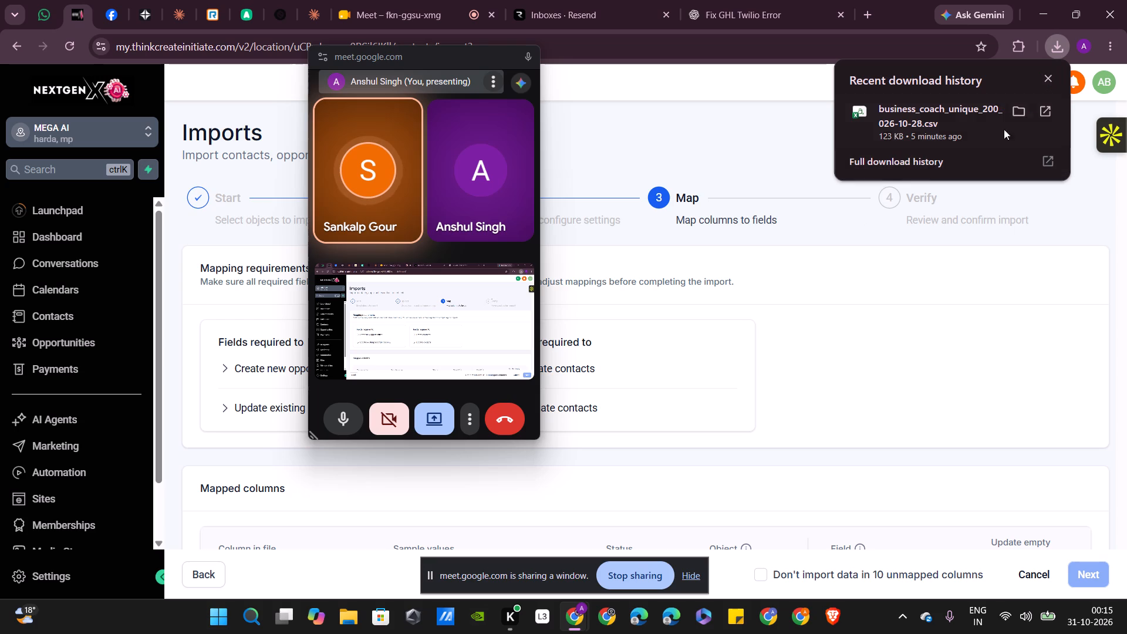
pyautogui.doubleClick(1042, 113)
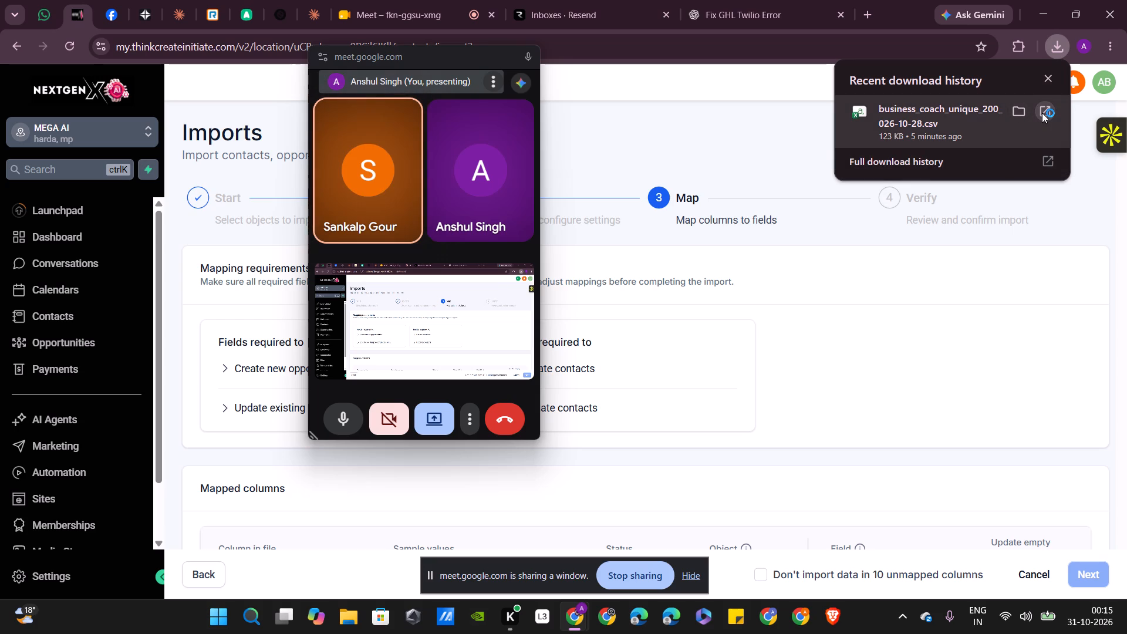
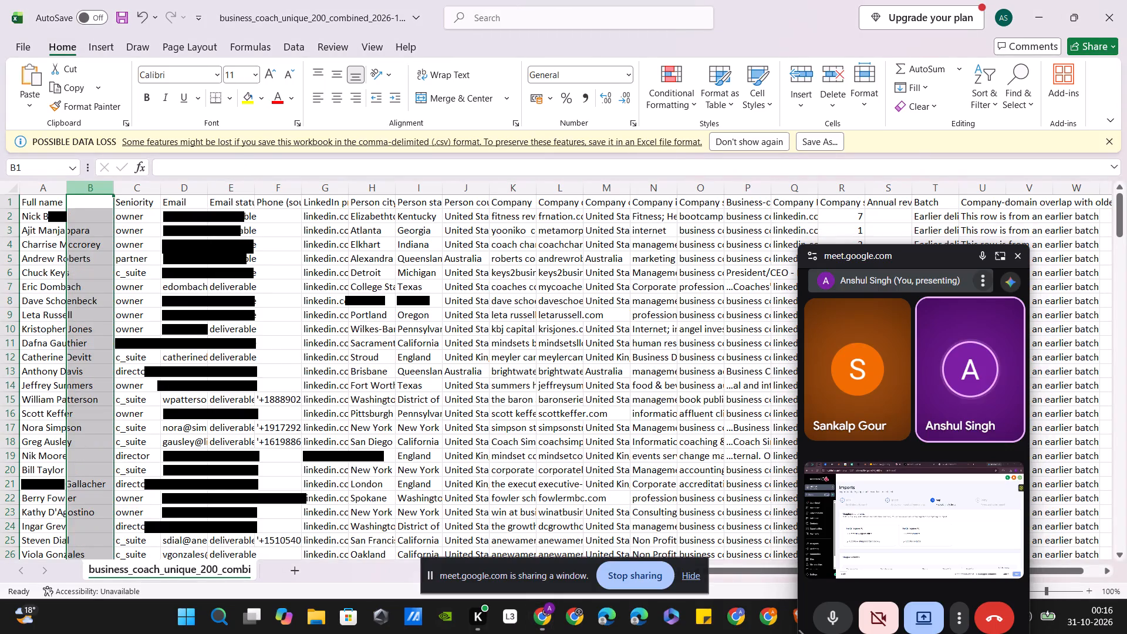
# Delete the blank column B, the Seniority column and the Email status (source) column from the business coach sheet.
pyautogui.press('Delete')
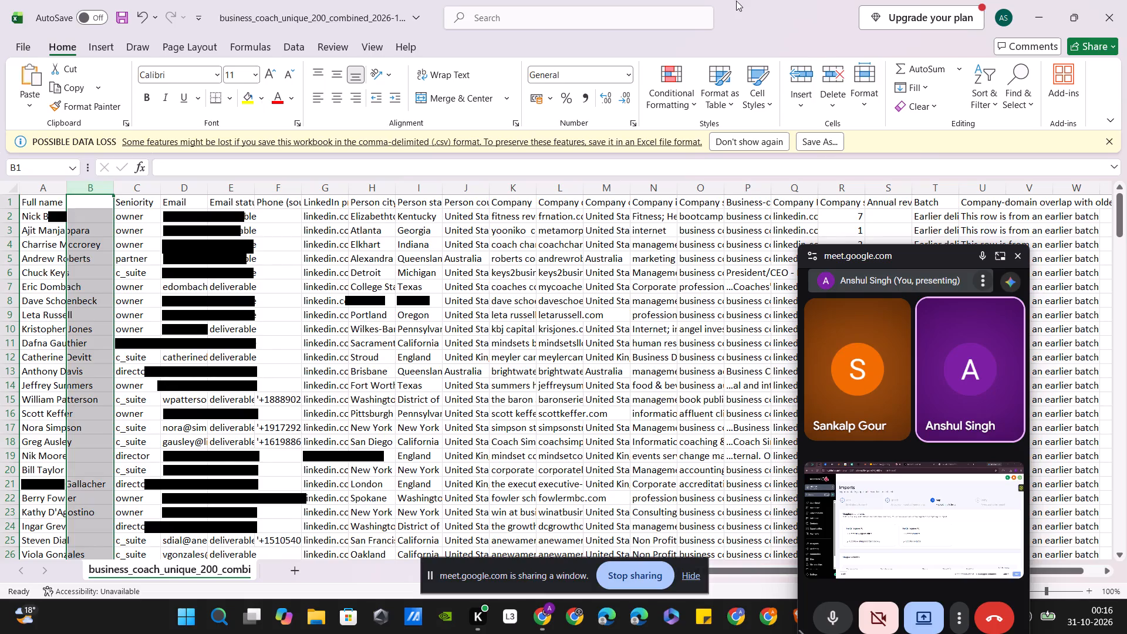
pyautogui.click(829, 108)
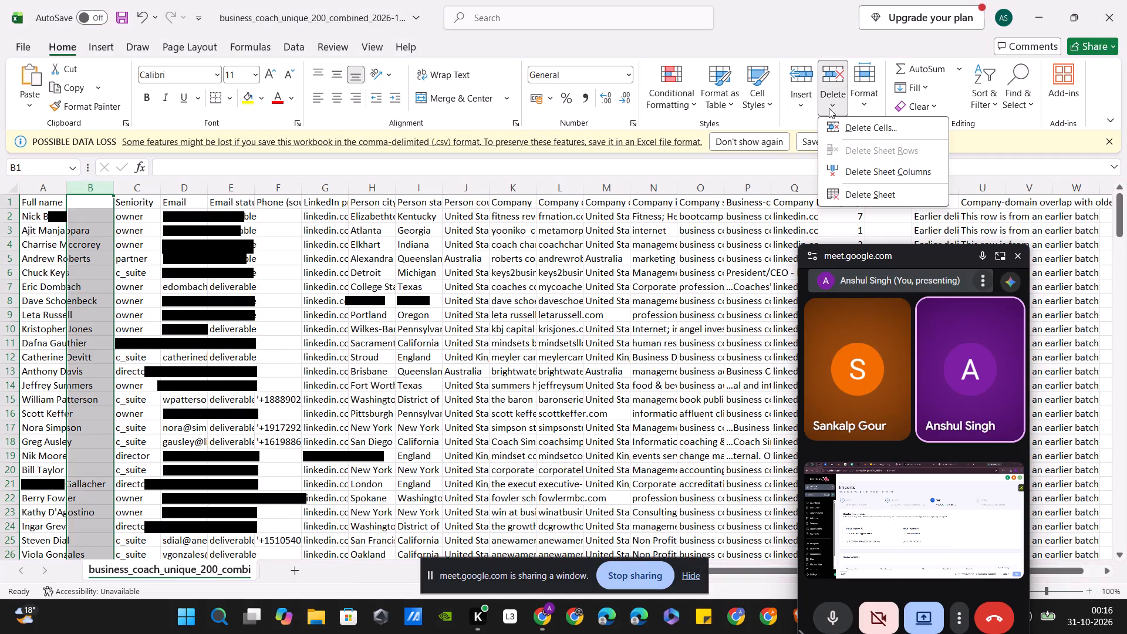
pyautogui.click(843, 124)
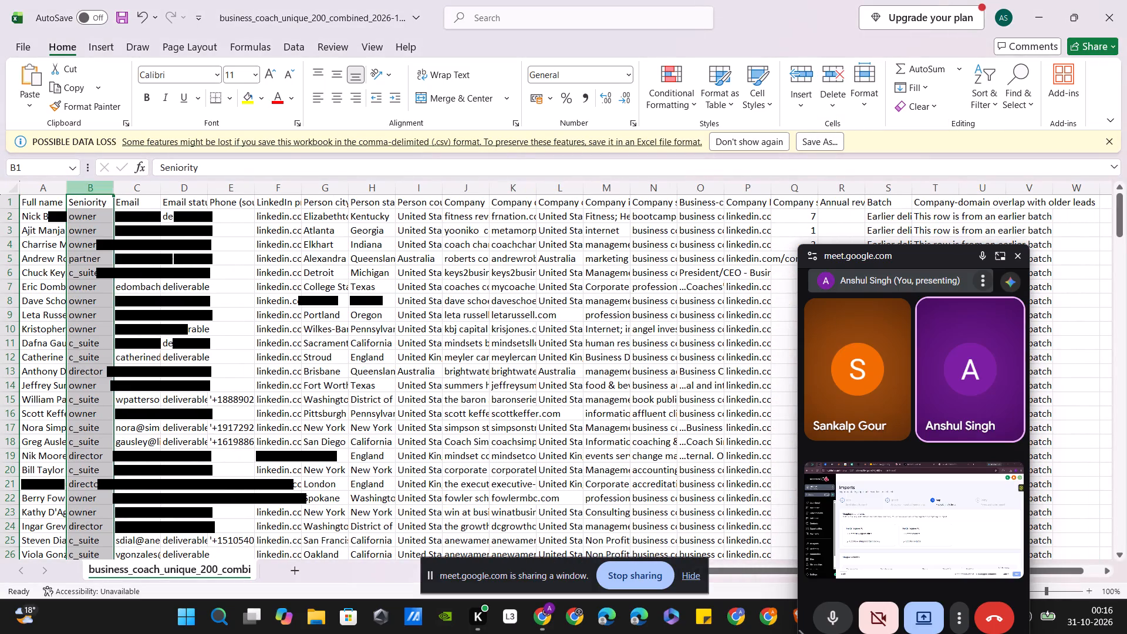
pyautogui.moveTo(836, 89); pyautogui.dragTo(830, 79)
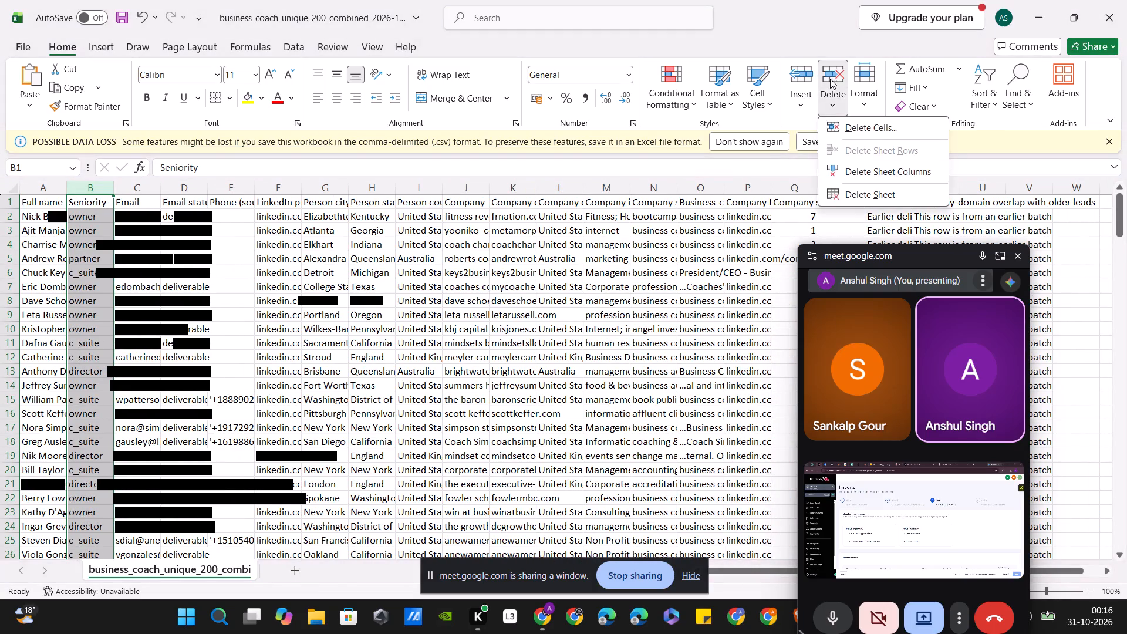
pyautogui.moveTo(830, 79); pyautogui.dragTo(835, 133)
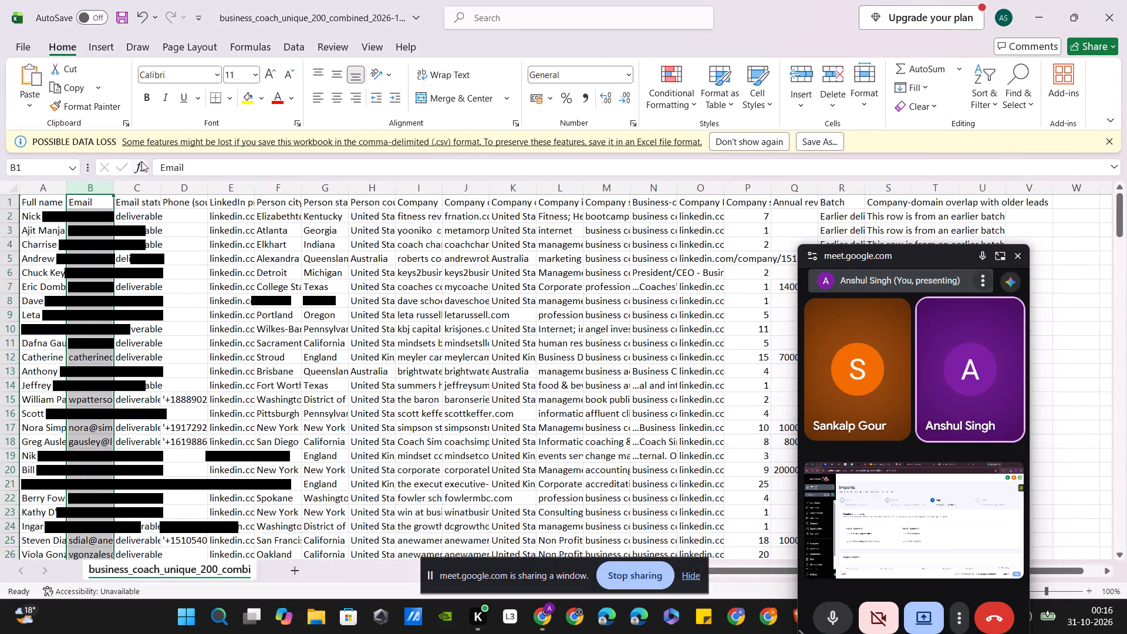
pyautogui.click(137, 194)
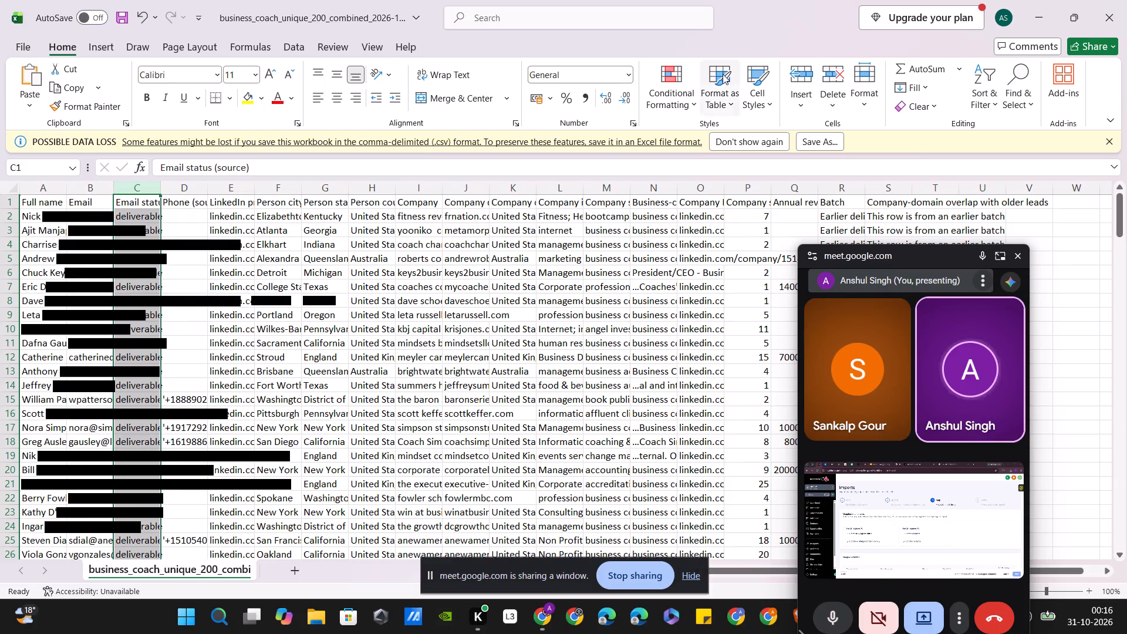
pyautogui.click(826, 83)
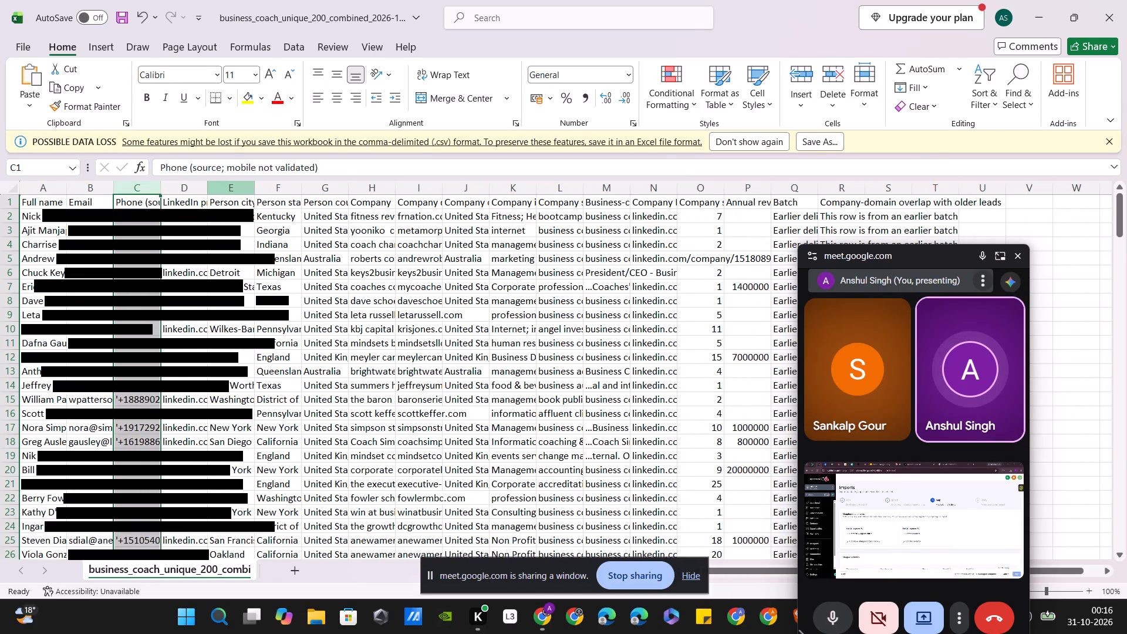
# Widen the Company and Company domain columns so their entries can be read.
pyautogui.click(332, 191)
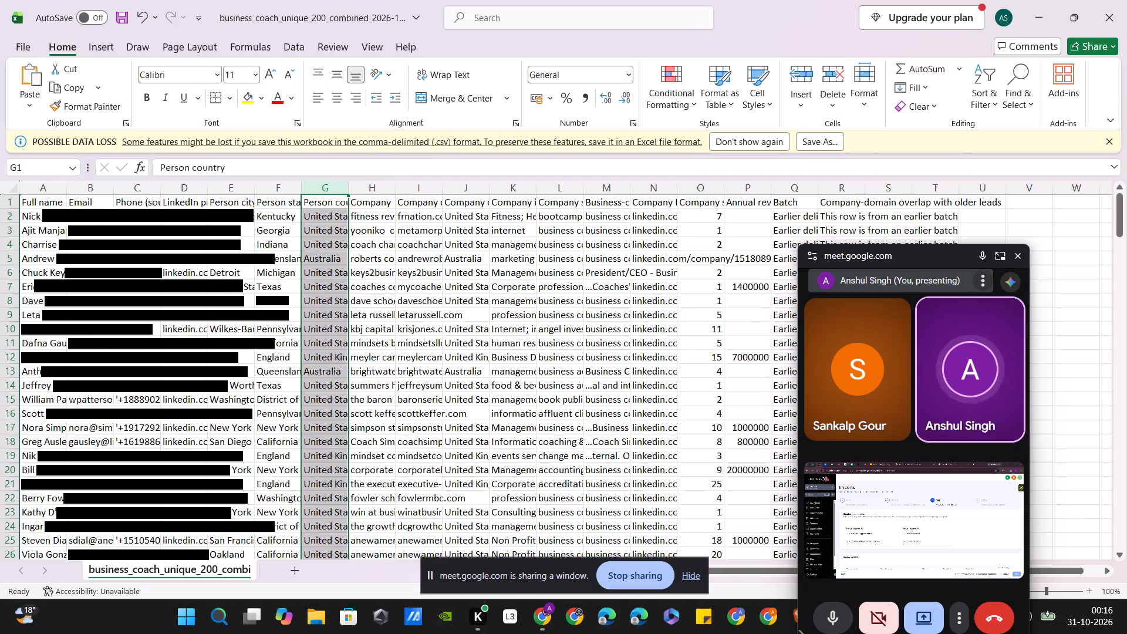
pyautogui.moveTo(396, 185); pyautogui.dragTo(467, 197)
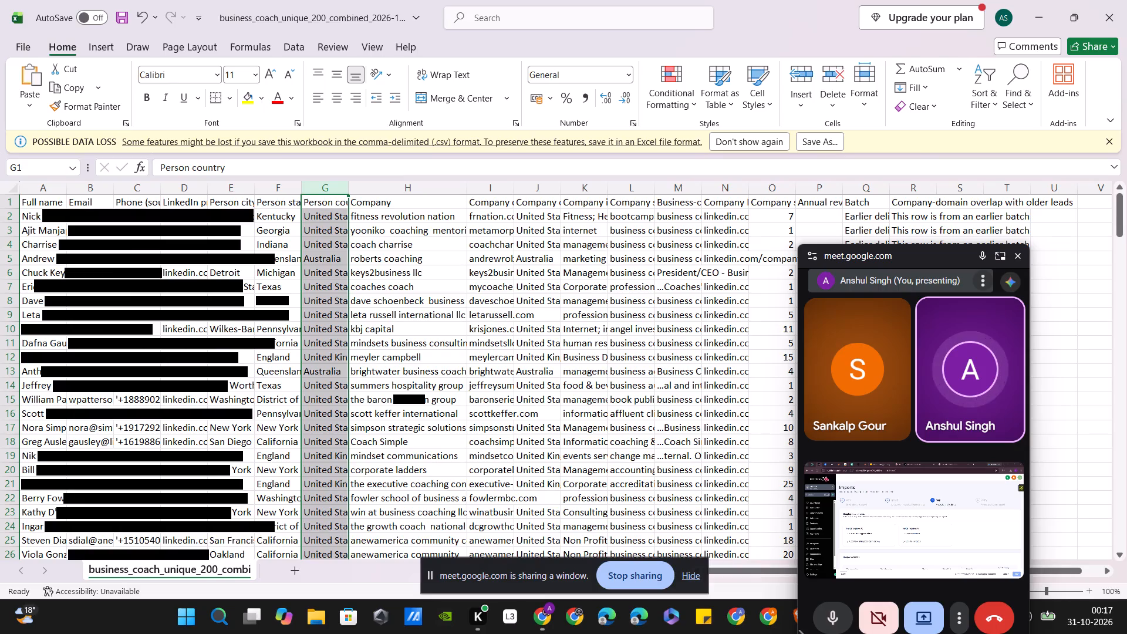
pyautogui.moveTo(514, 188); pyautogui.dragTo(569, 193)
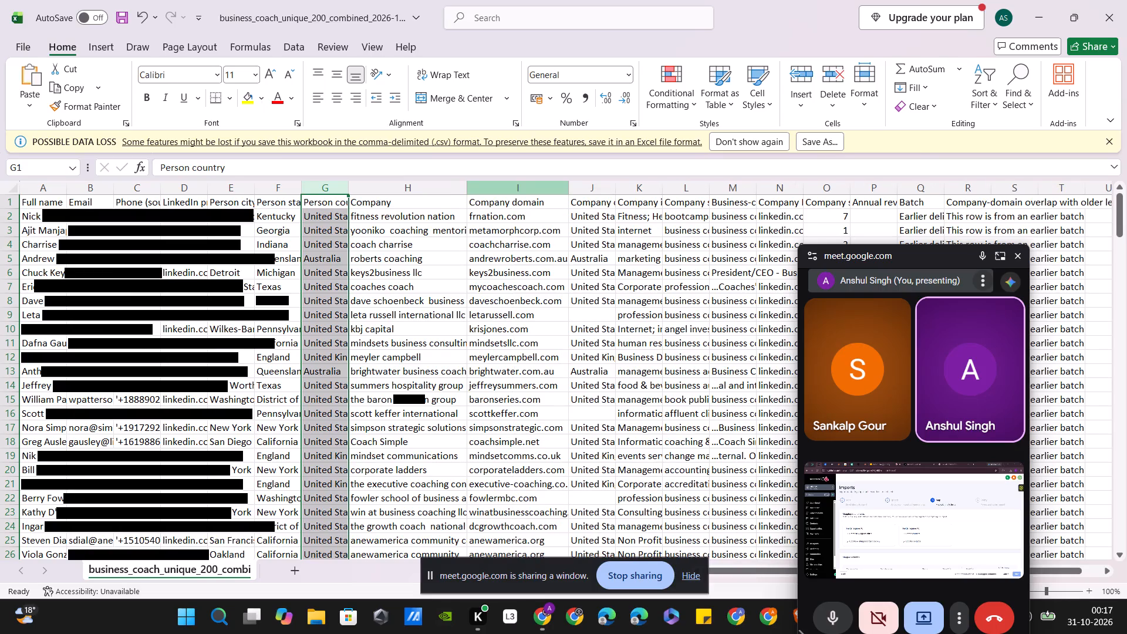
# Delete the four adjacent columns from Company country through Business-coaching evidence.
pyautogui.click(529, 189)
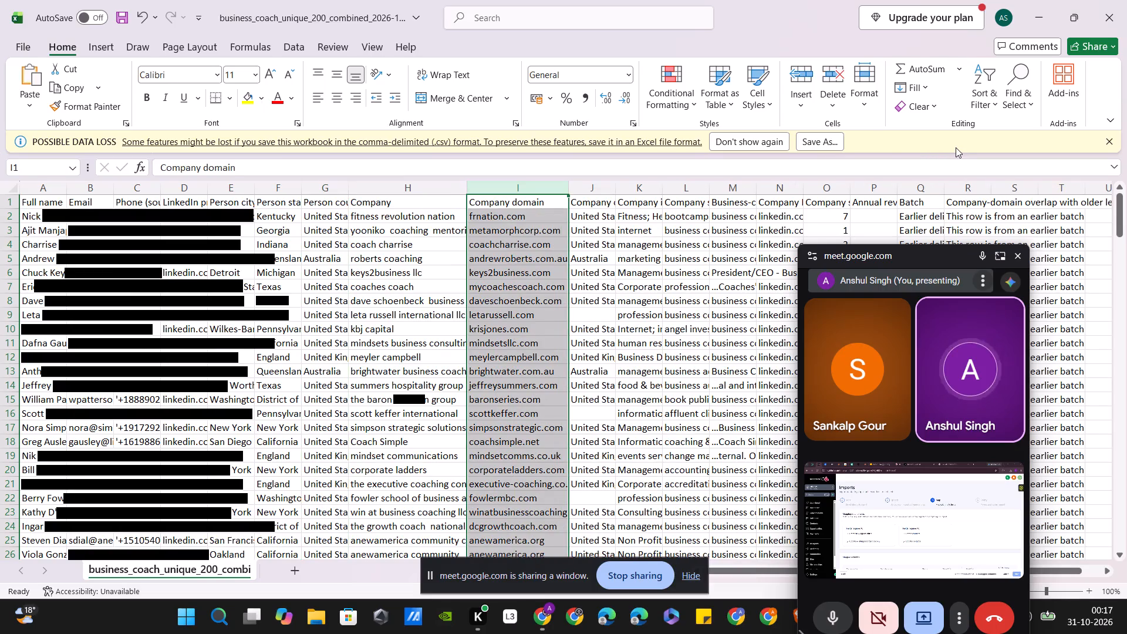
pyautogui.click(600, 186)
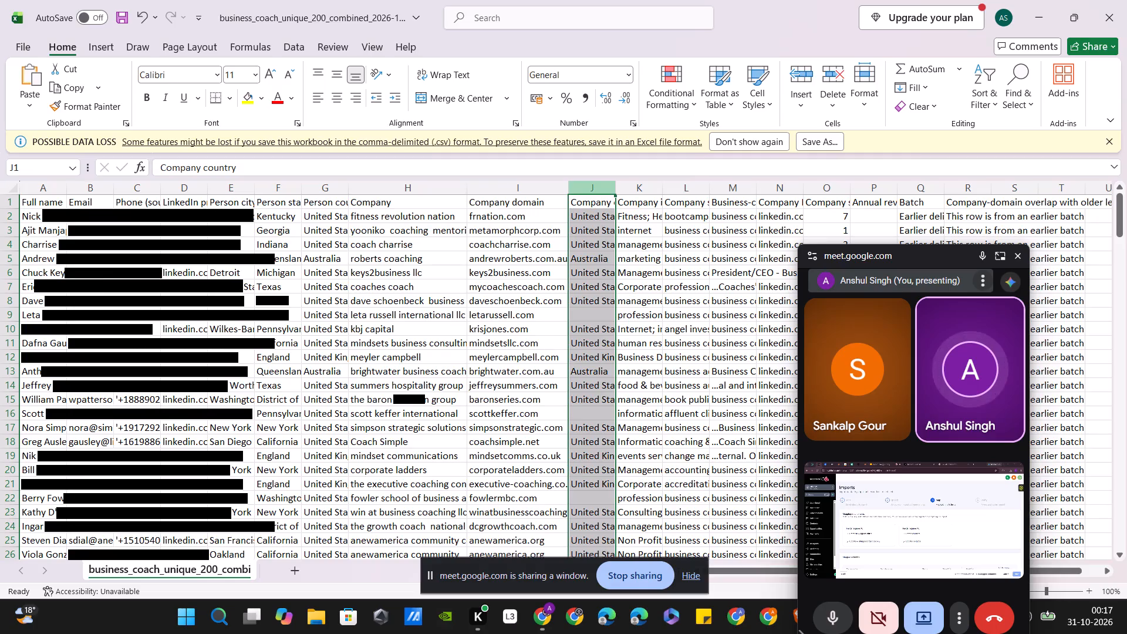
pyautogui.click(835, 74)
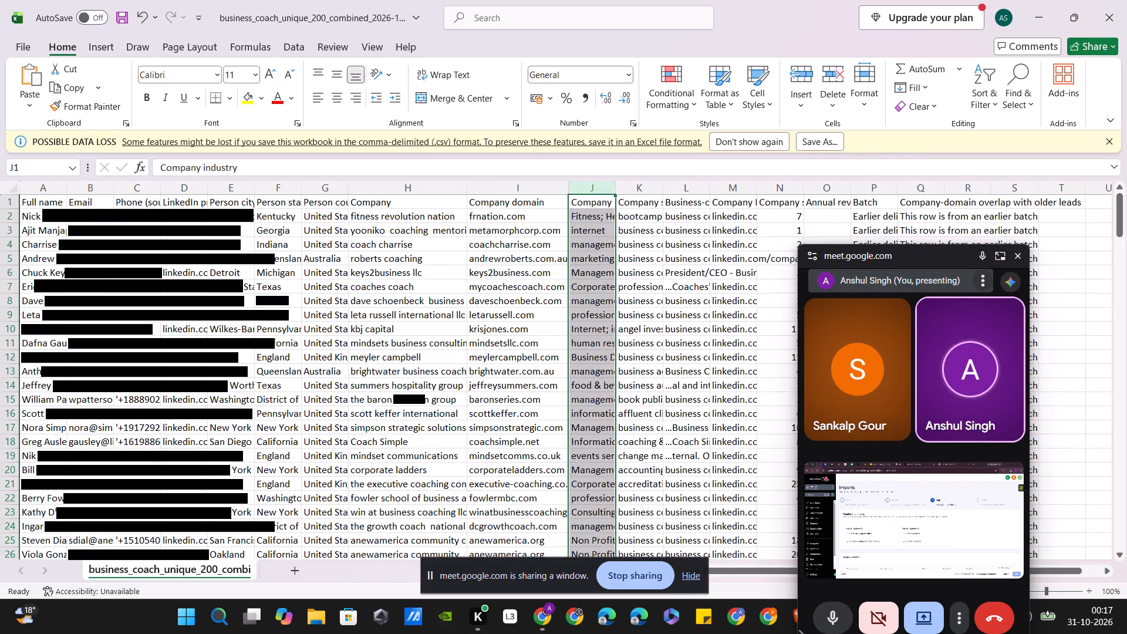
pyautogui.hscroll(-1, 624, 221)
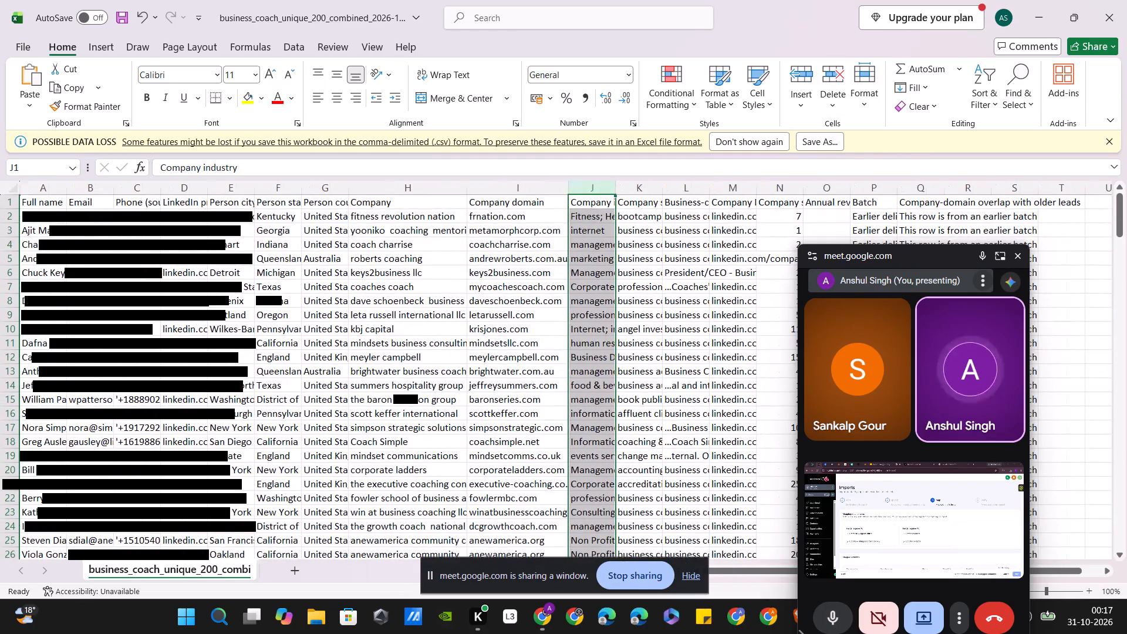
pyautogui.click(834, 72)
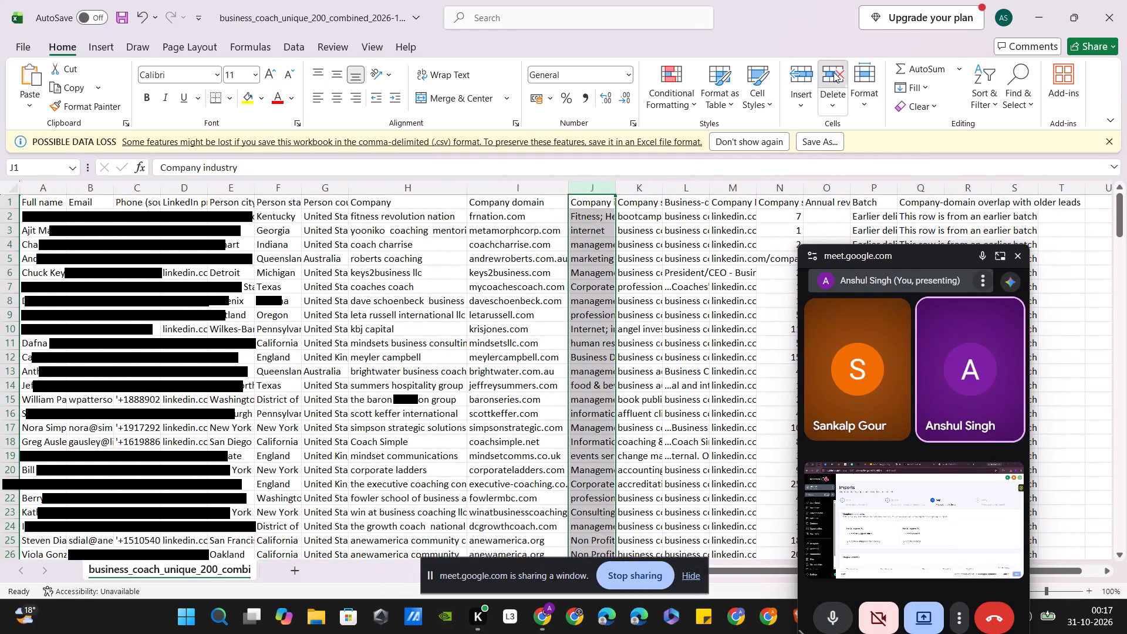
pyautogui.click(825, 71)
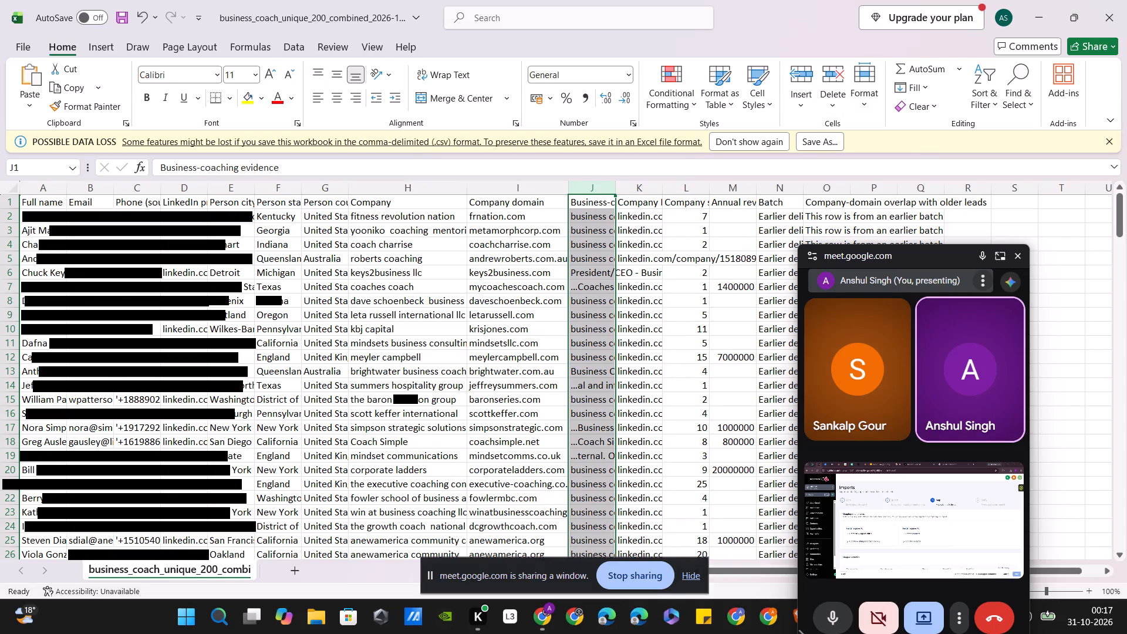
pyautogui.moveTo(614, 188); pyautogui.dragTo(702, 185)
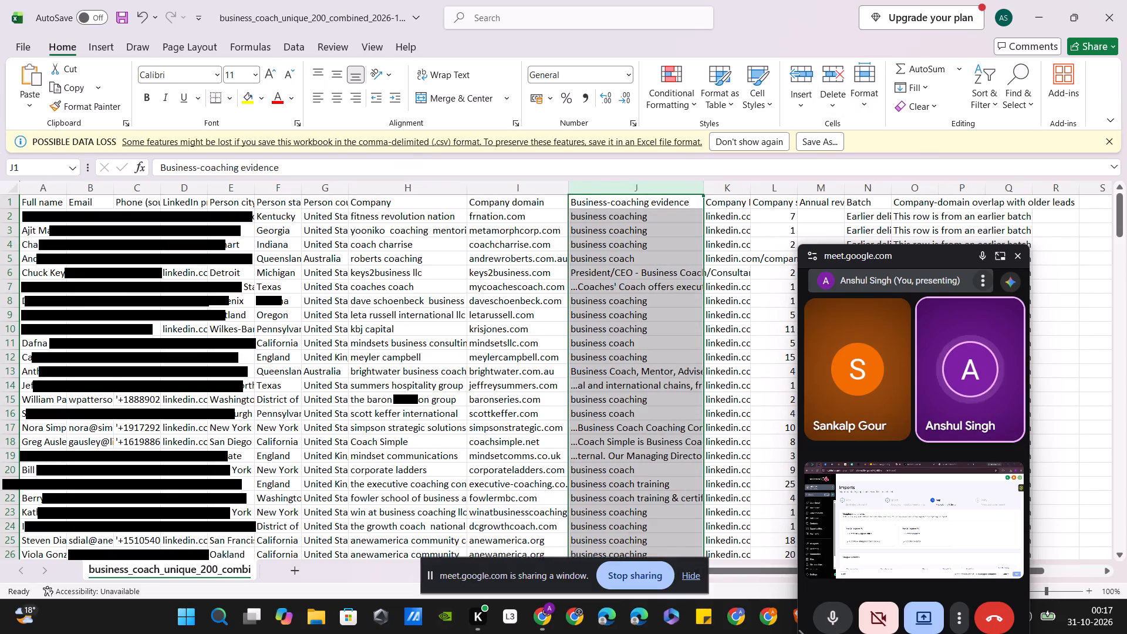
pyautogui.click(838, 75)
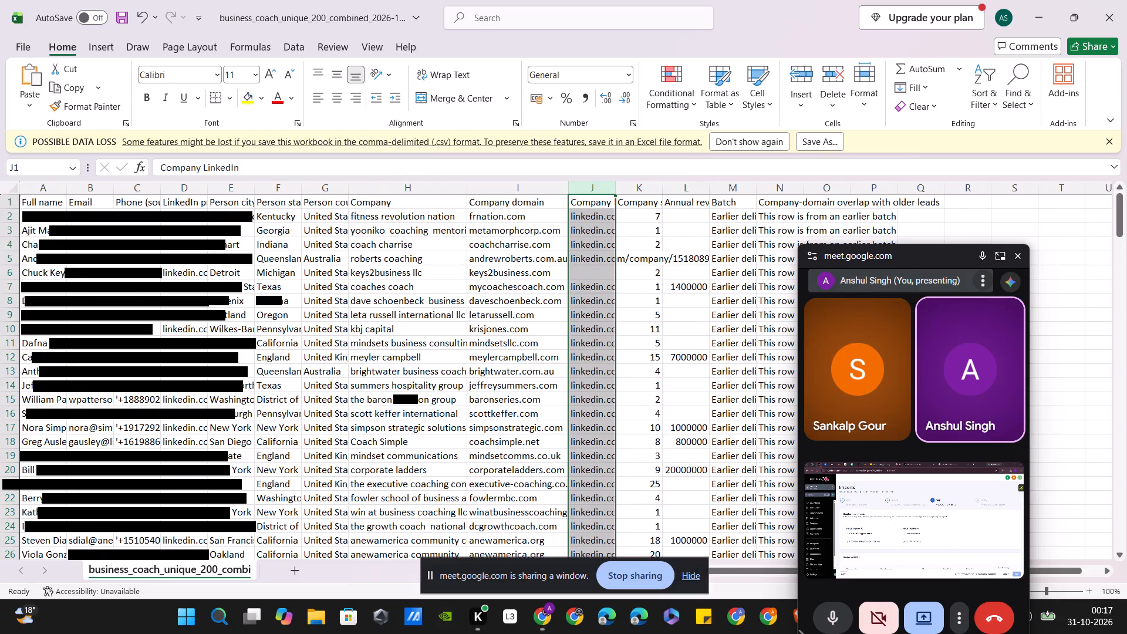
# Widen the Company LinkedIn and LinkedIn profile columns to show their links.
pyautogui.moveTo(615, 187); pyautogui.dragTo(714, 182)
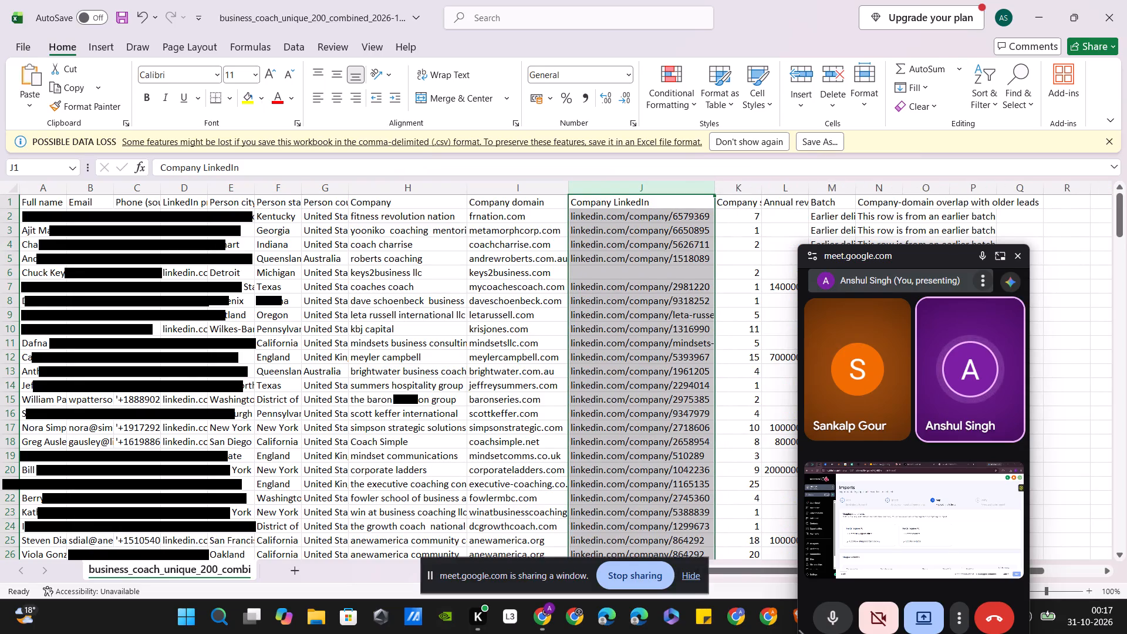
pyautogui.moveTo(208, 190); pyautogui.dragTo(294, 186)
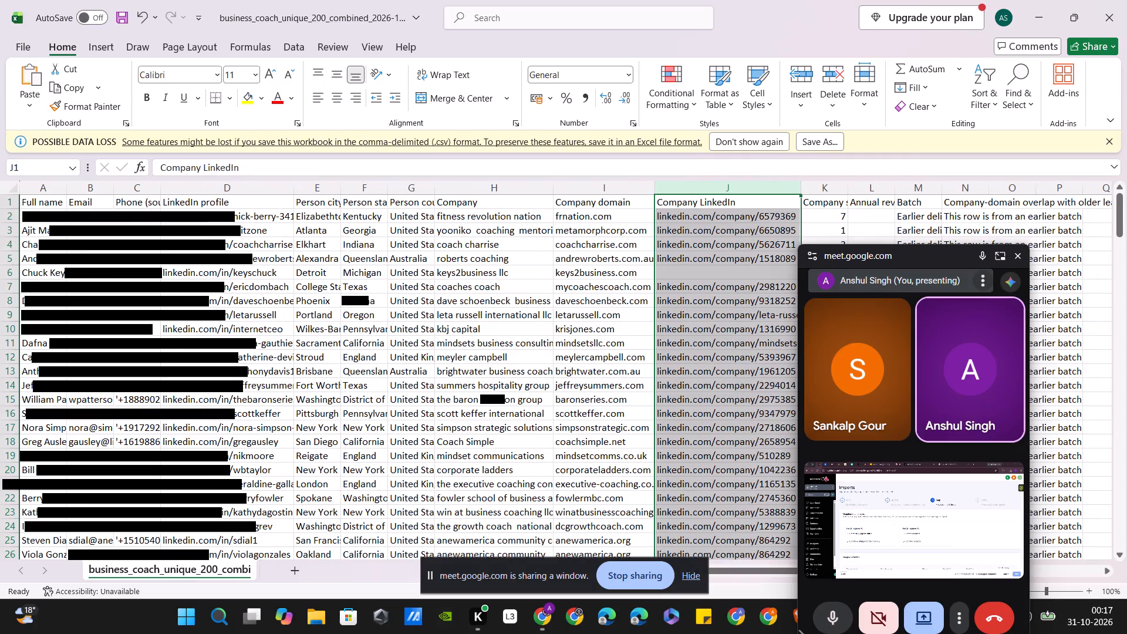
# Delete the four remaining columns after Company LinkedIn, from Company size through Company-domain overlap with older leads.
pyautogui.click(826, 192)
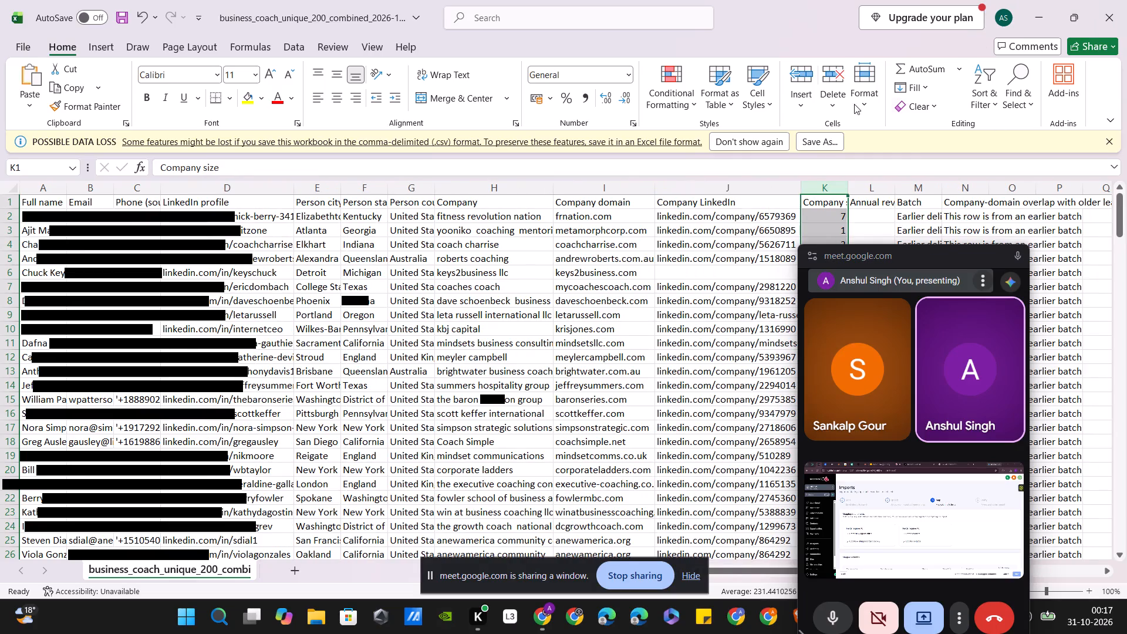
pyautogui.click(825, 79)
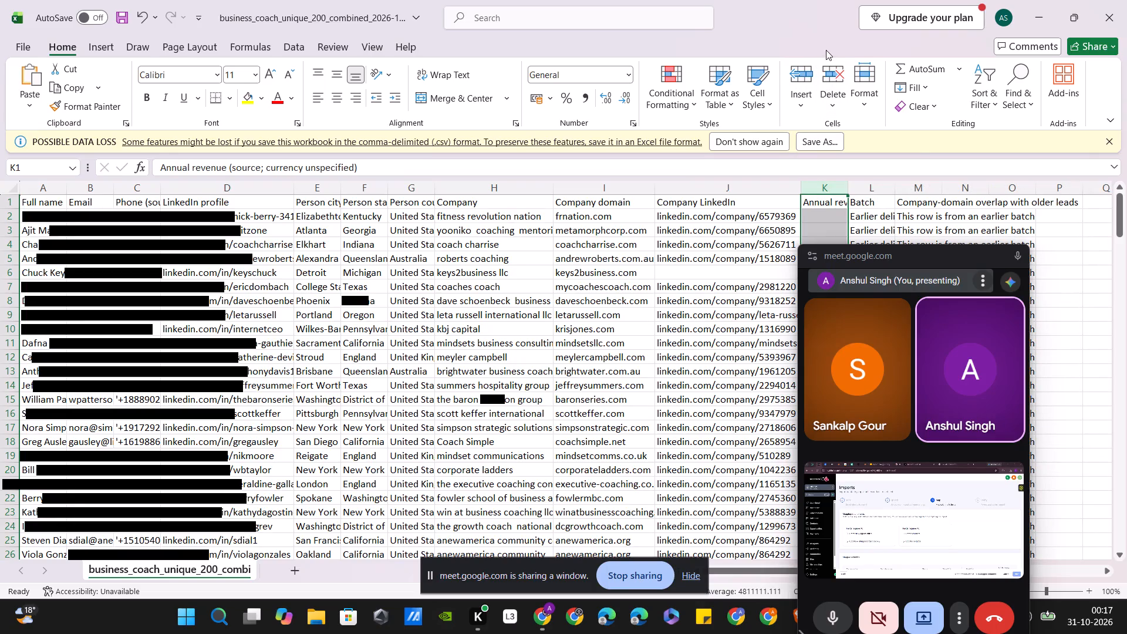
pyautogui.click(832, 85)
pyautogui.click(832, 85)
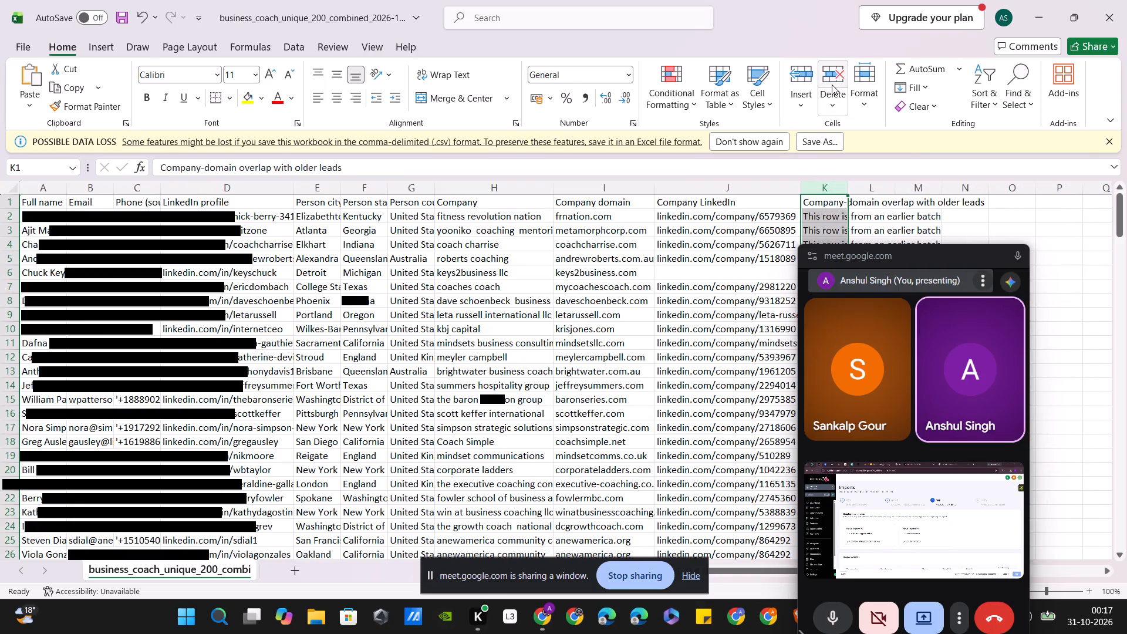
pyautogui.click(832, 85)
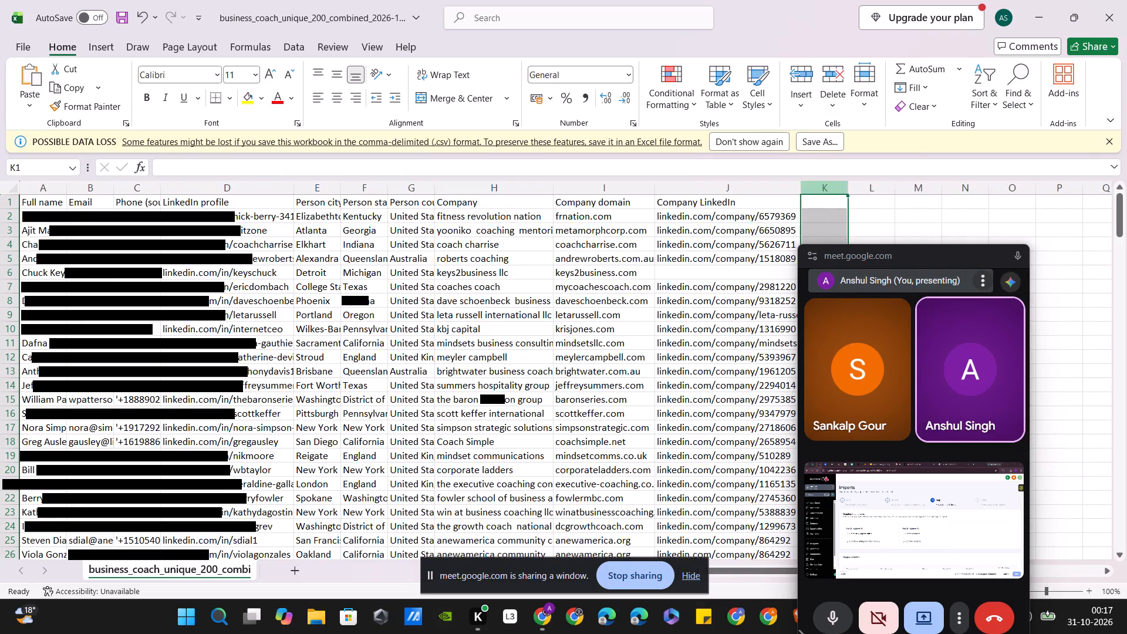
# Save the trimmed sheet as an .xlsx workbook in the personal OneDrive Documents folder, keeping the suggested file name.
pyautogui.click(822, 140)
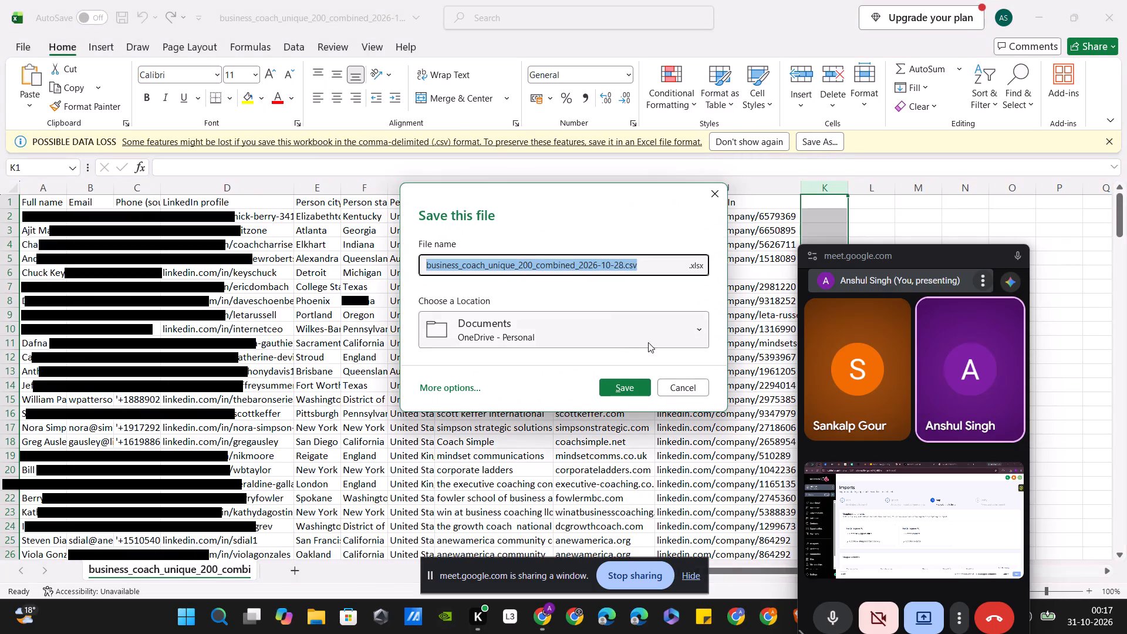
pyautogui.click(628, 391)
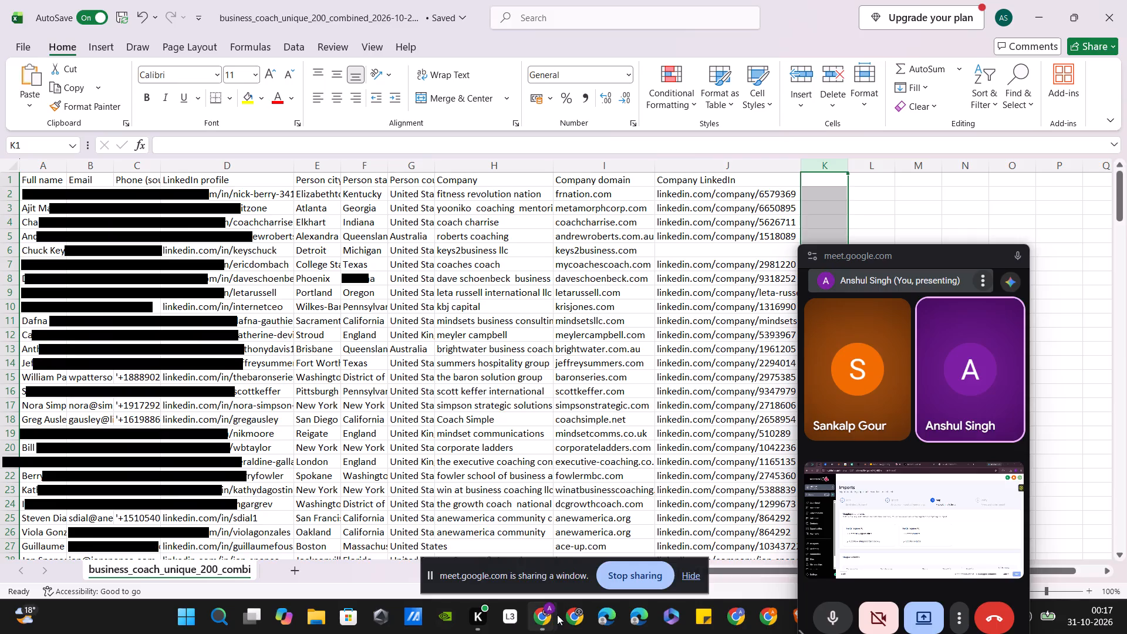
# Switch to the MEGA AI Imports page in Chrome and go back from column mapping to the uploaded file.
pyautogui.click(541, 620)
pyautogui.click(456, 547)
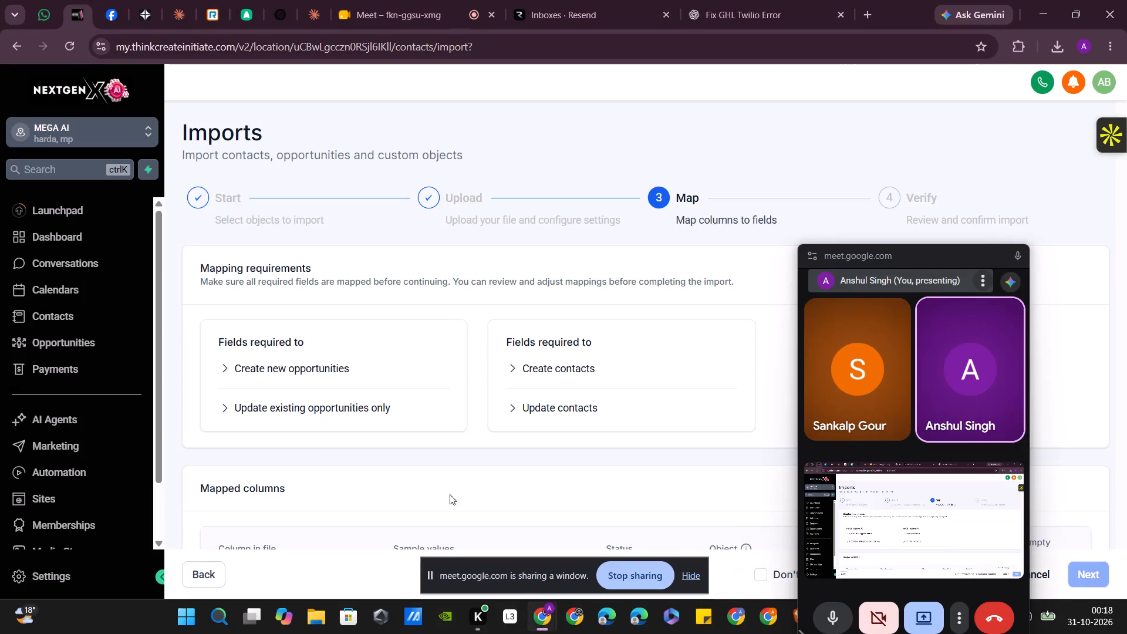
pyautogui.click(220, 575)
pyautogui.click(617, 355)
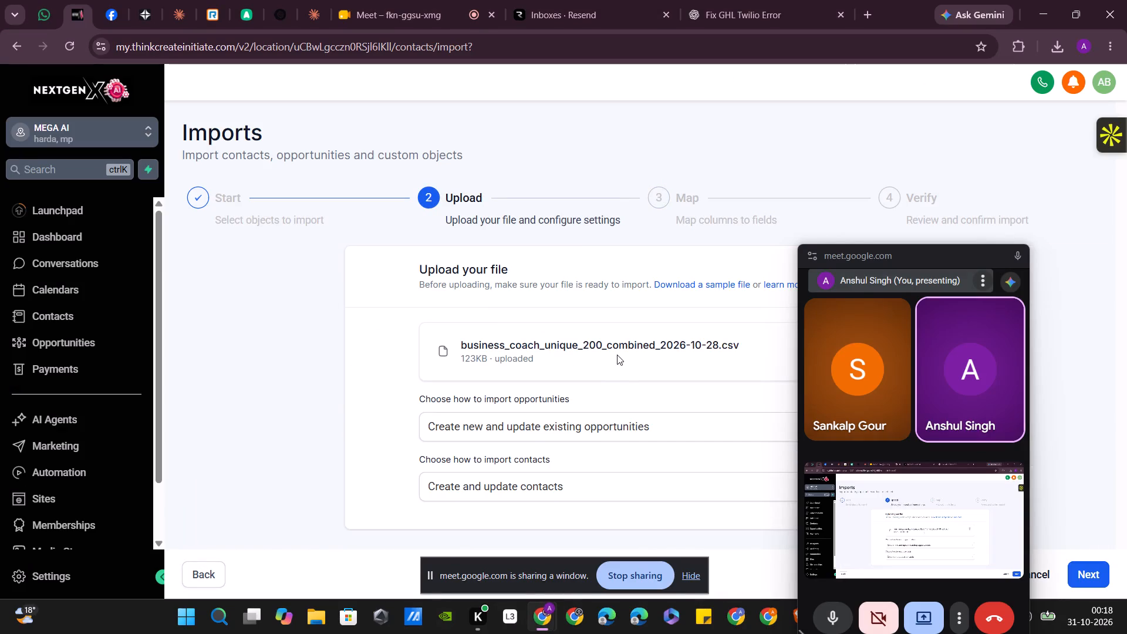
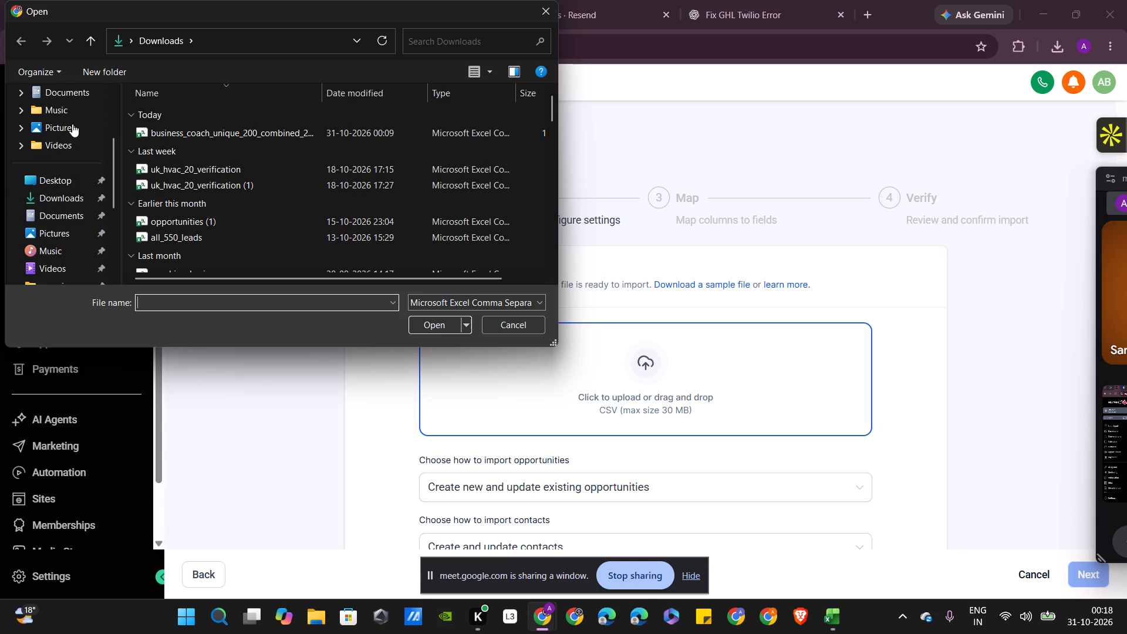
# Look for the saved business coach file in the OneDrive Documents folder of the import's file chooser.
pyautogui.click(55, 219)
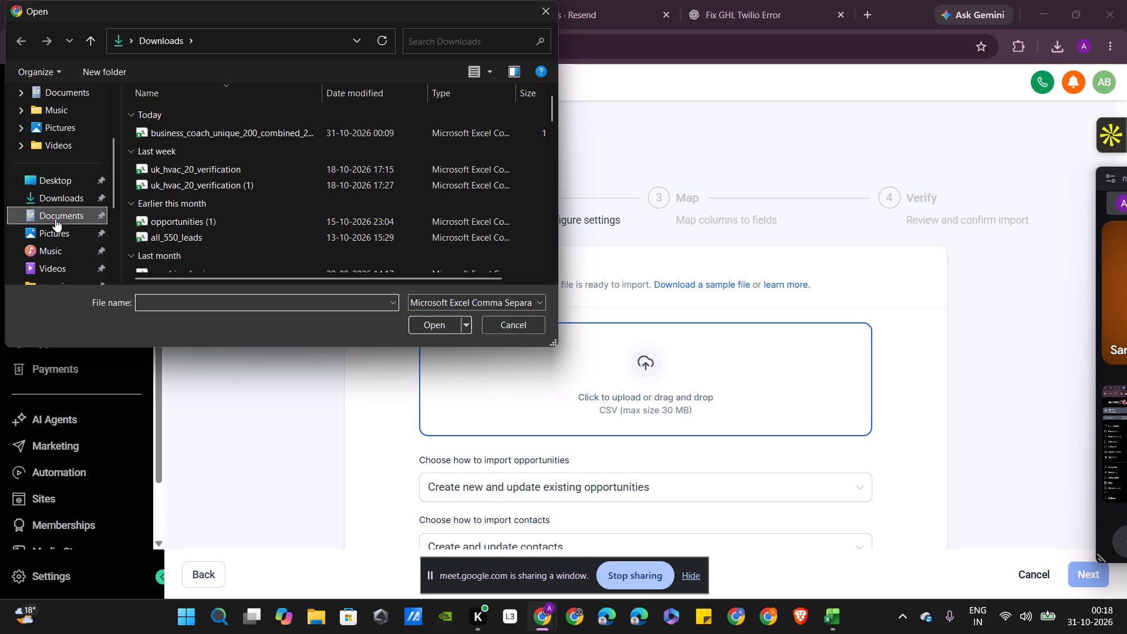
pyautogui.scroll(1, 55, 123)
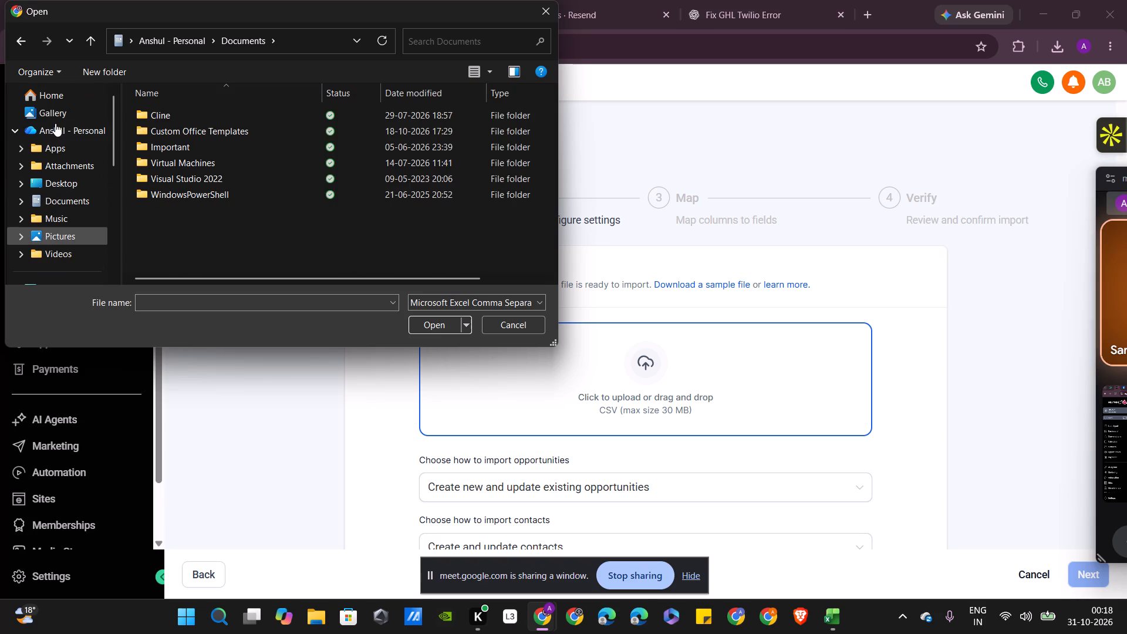
pyautogui.click(63, 129)
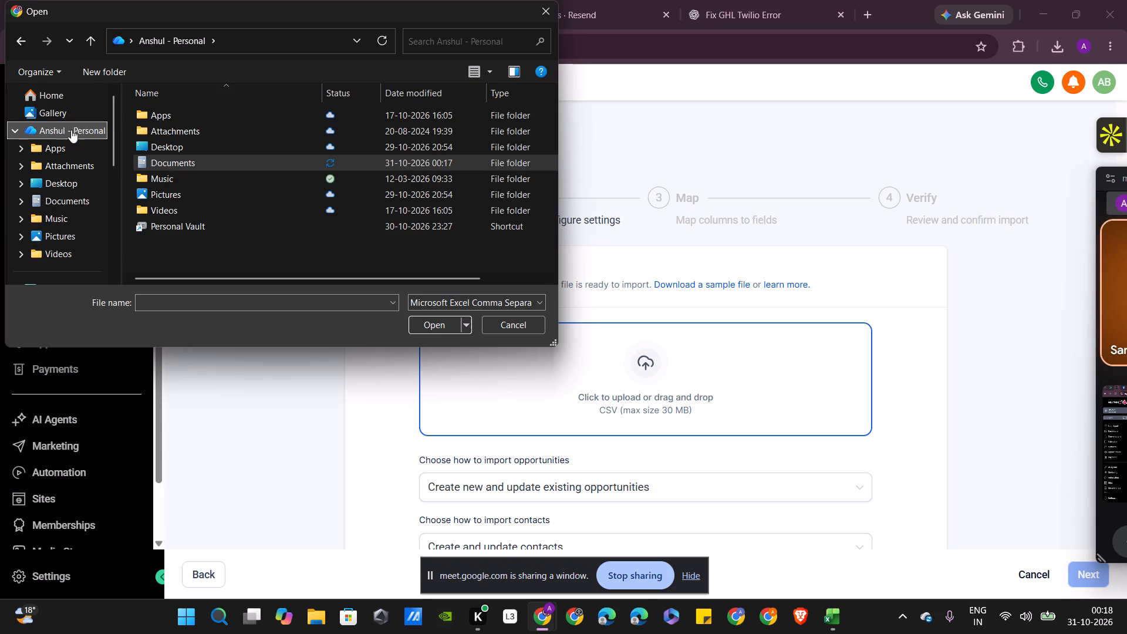
pyautogui.doubleClick(225, 167)
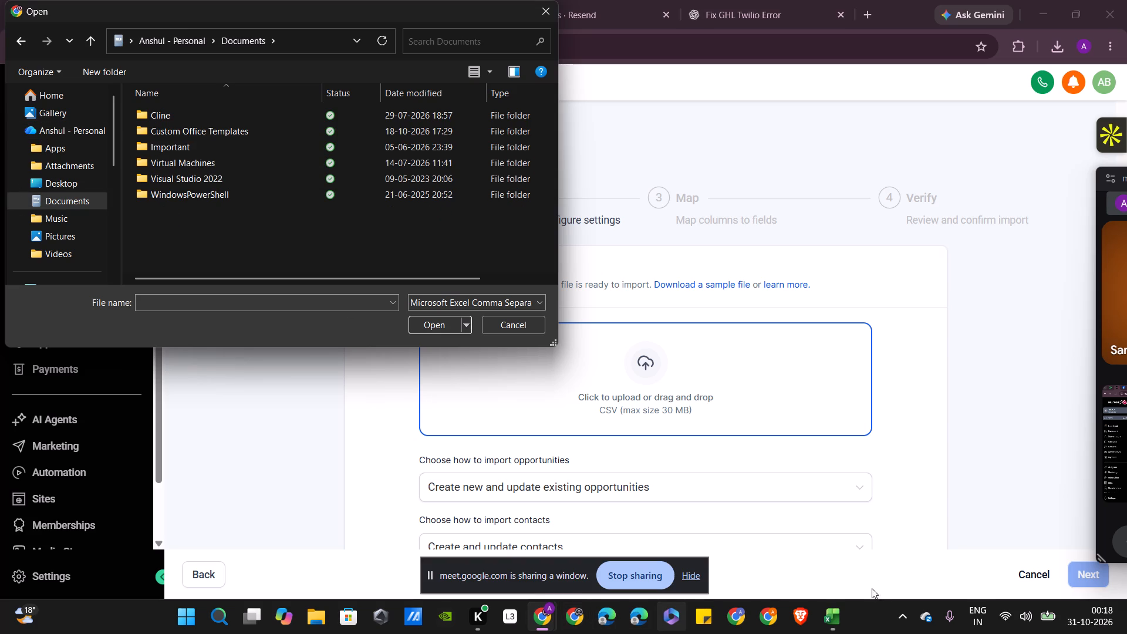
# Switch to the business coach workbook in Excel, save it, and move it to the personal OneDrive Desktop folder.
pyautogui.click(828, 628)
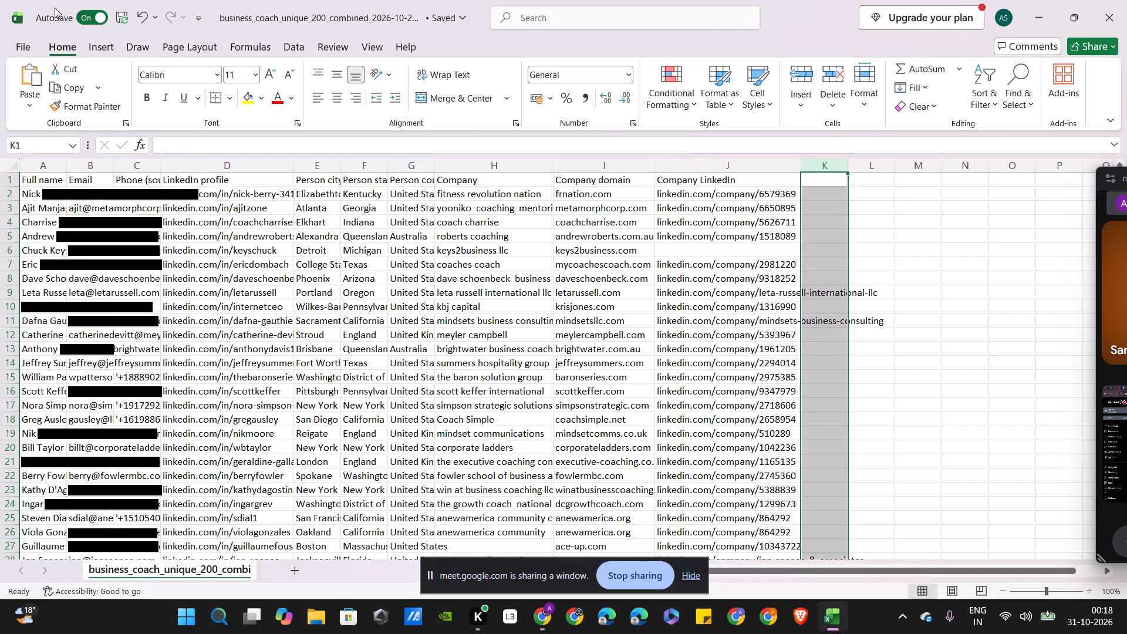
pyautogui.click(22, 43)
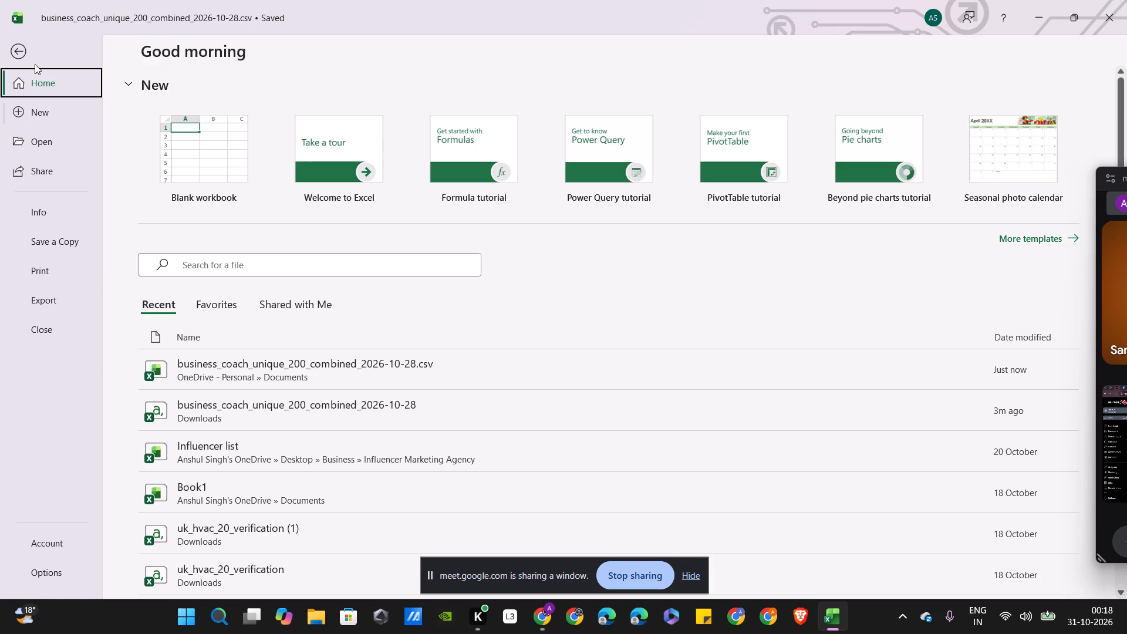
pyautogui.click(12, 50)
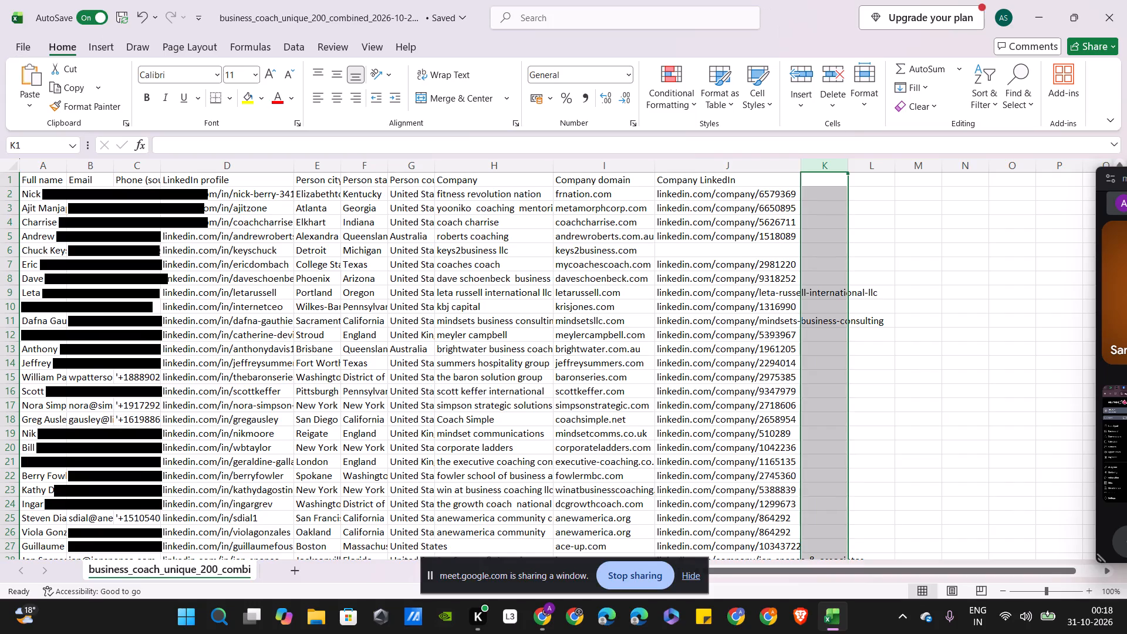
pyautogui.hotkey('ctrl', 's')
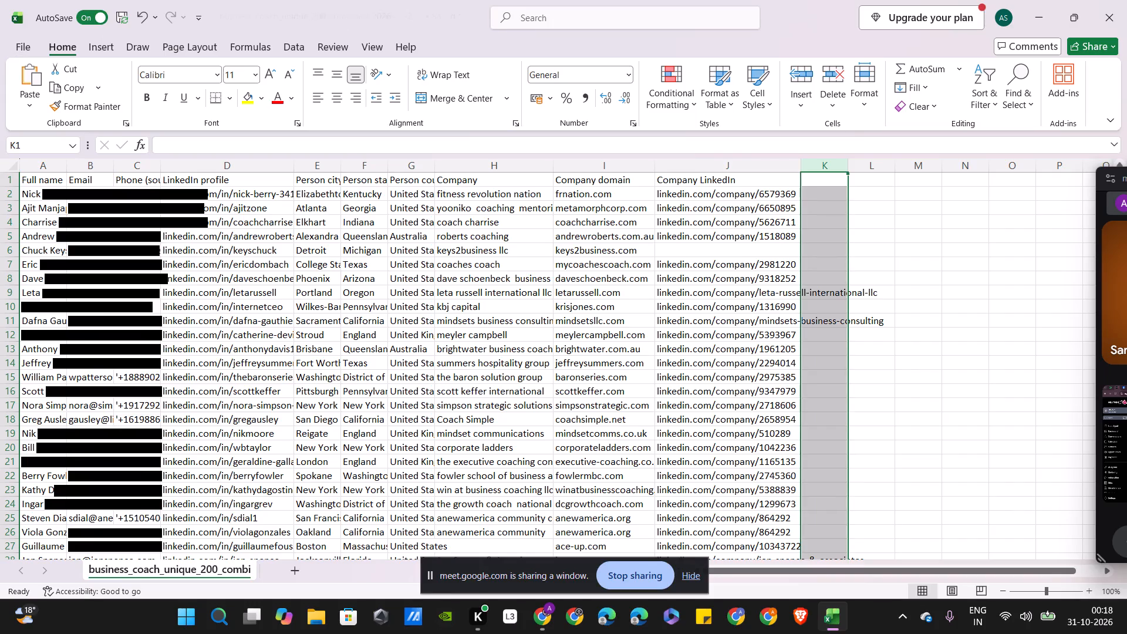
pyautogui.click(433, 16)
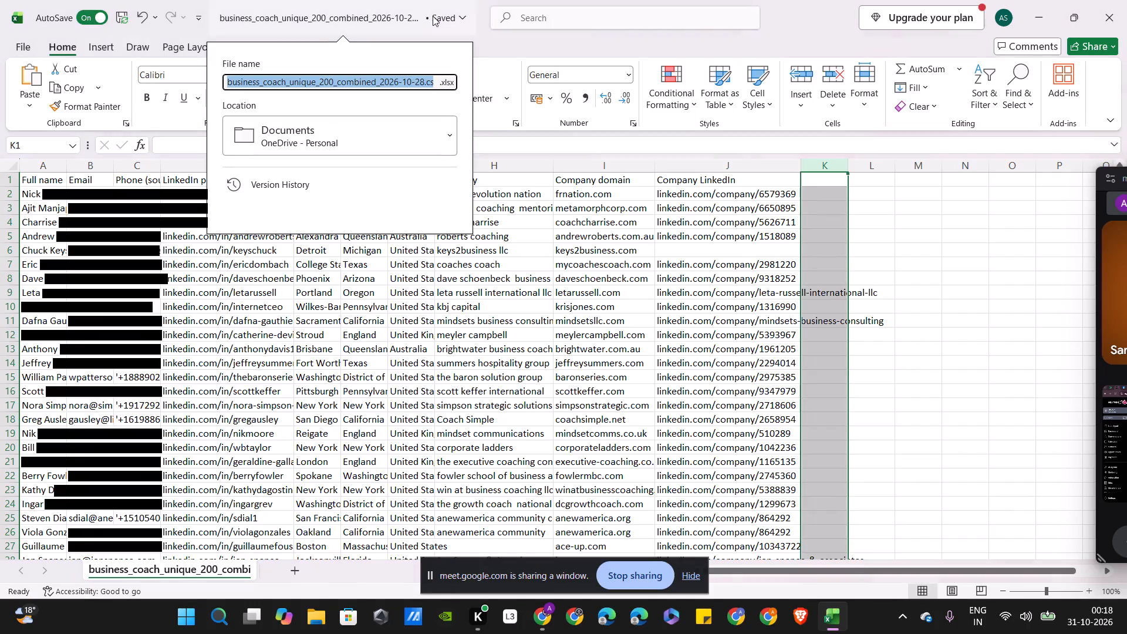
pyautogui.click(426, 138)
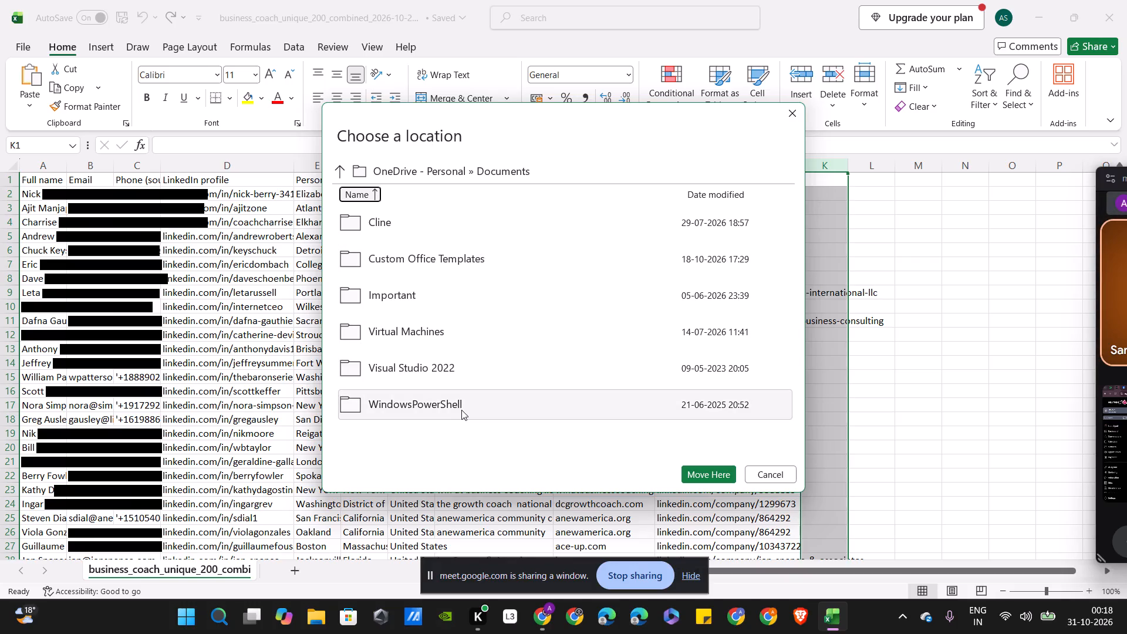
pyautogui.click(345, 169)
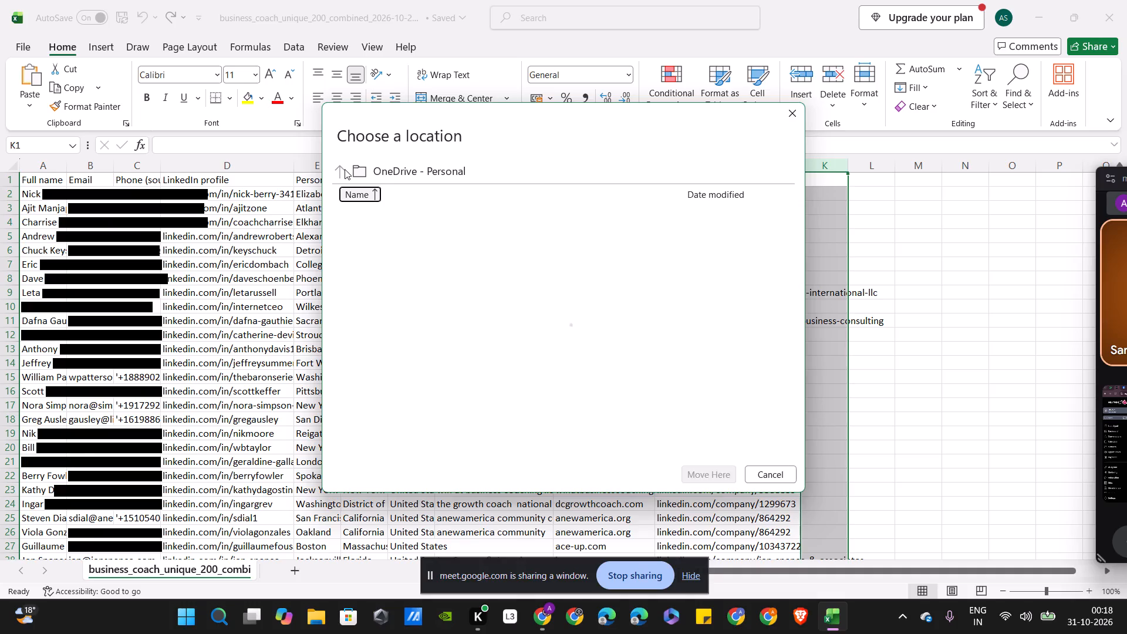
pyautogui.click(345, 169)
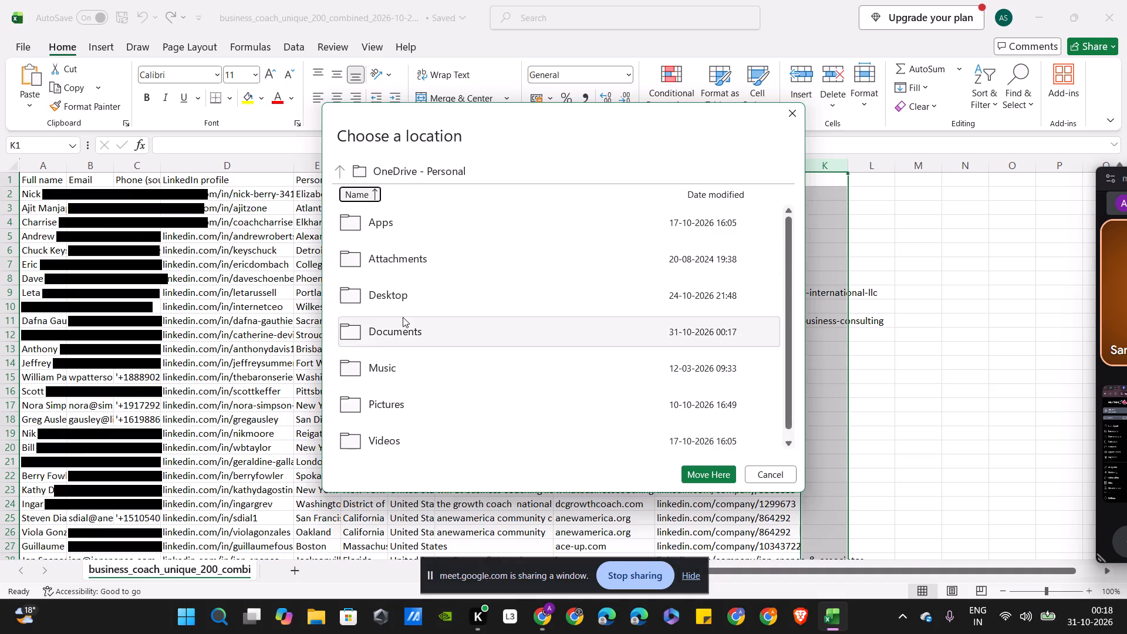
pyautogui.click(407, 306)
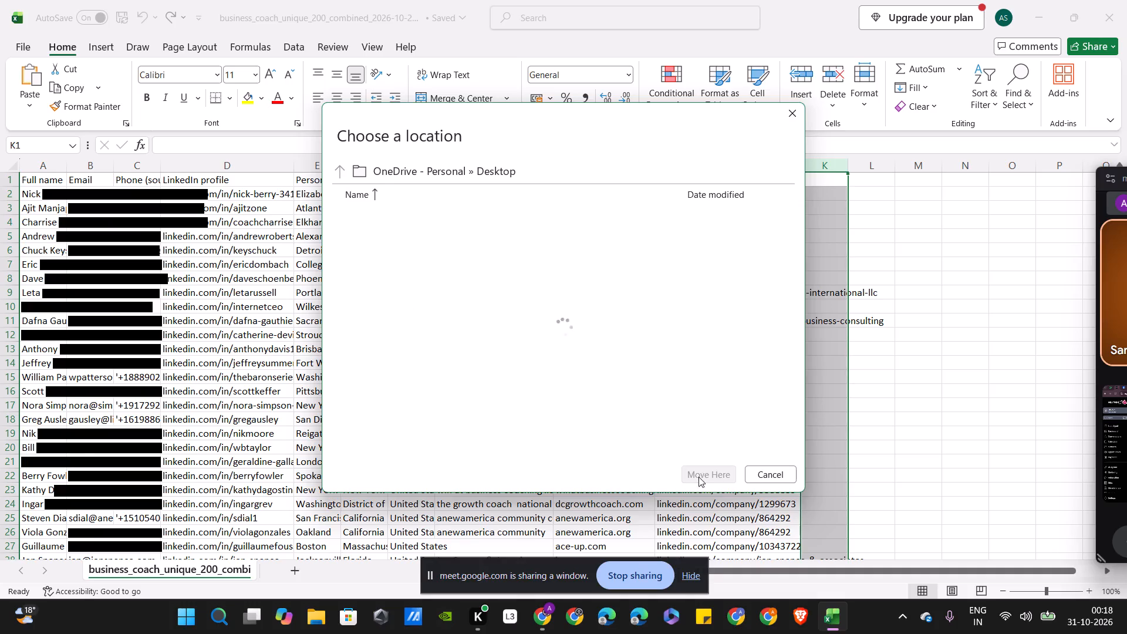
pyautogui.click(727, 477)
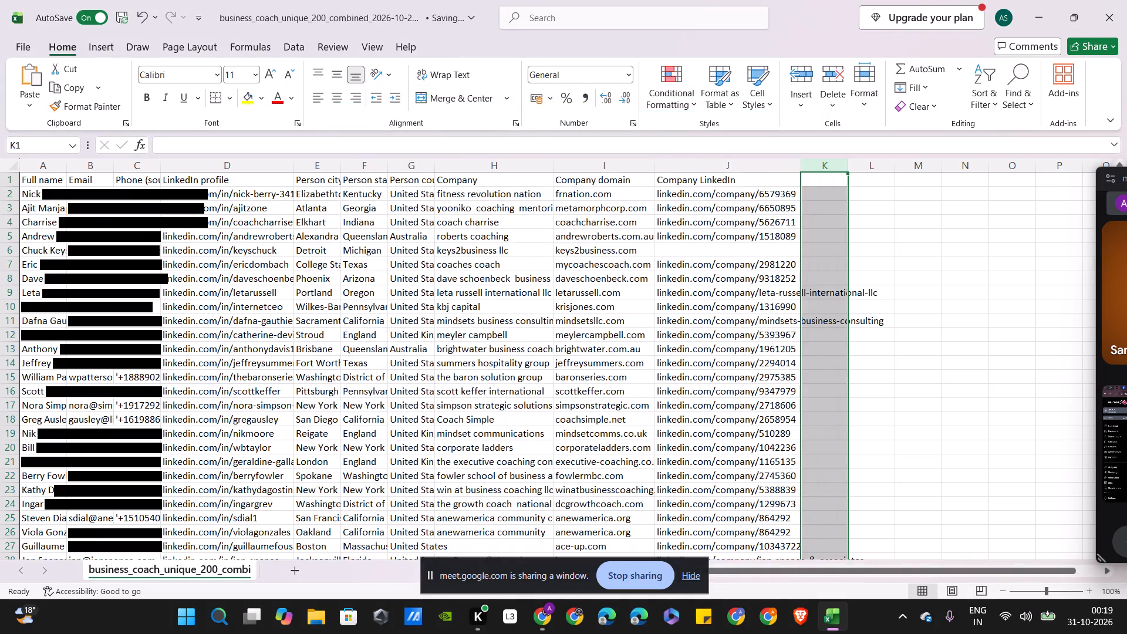
# Switch back to the Imports page in Chrome, reopen the upload file chooser and look for the business coach file in the Desktop folder.
pyautogui.click(545, 619)
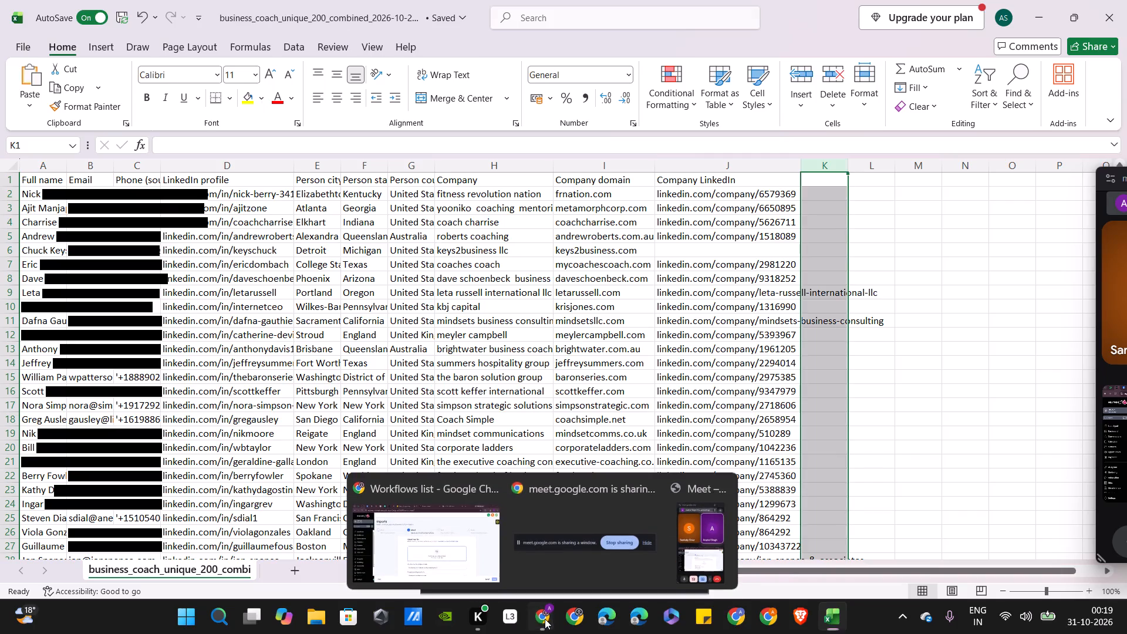
pyautogui.click(467, 546)
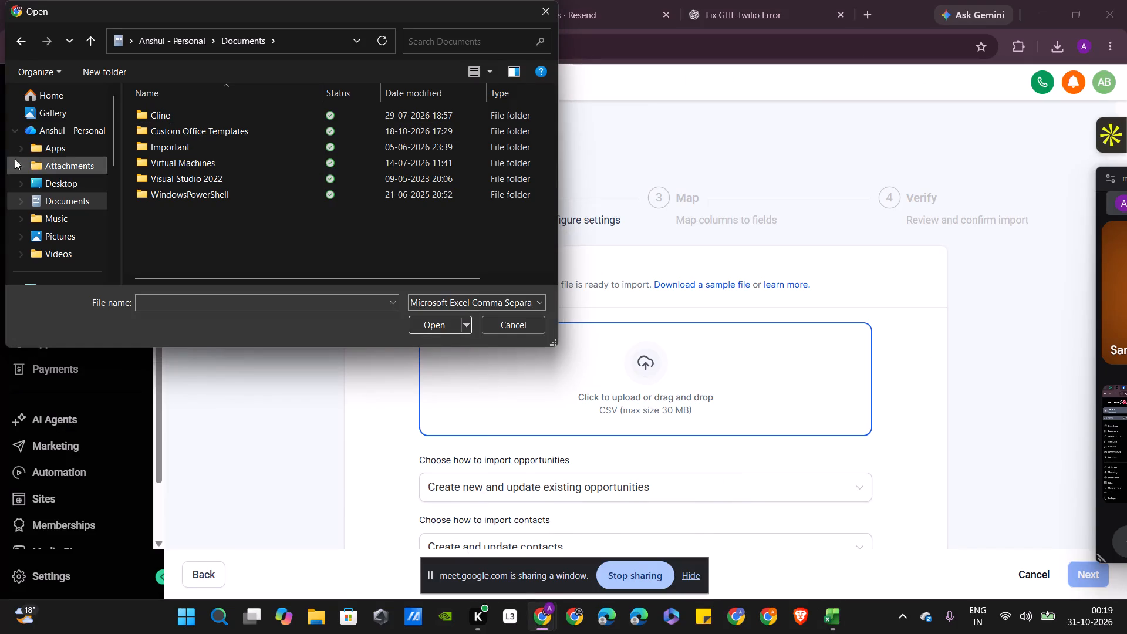
pyautogui.click(557, 5)
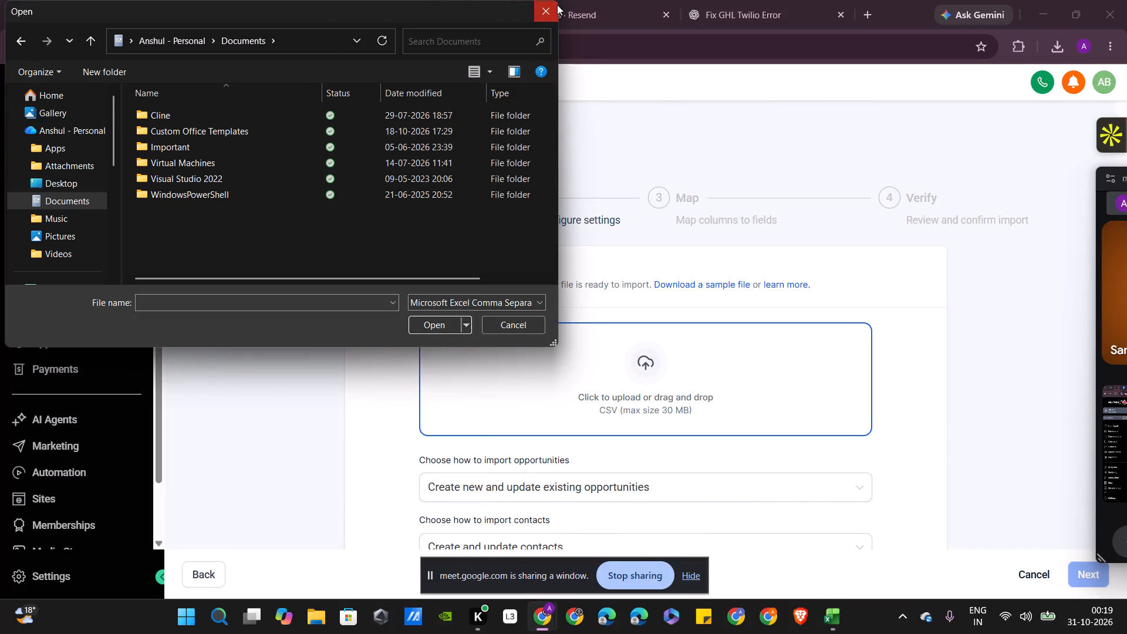
pyautogui.click(553, 355)
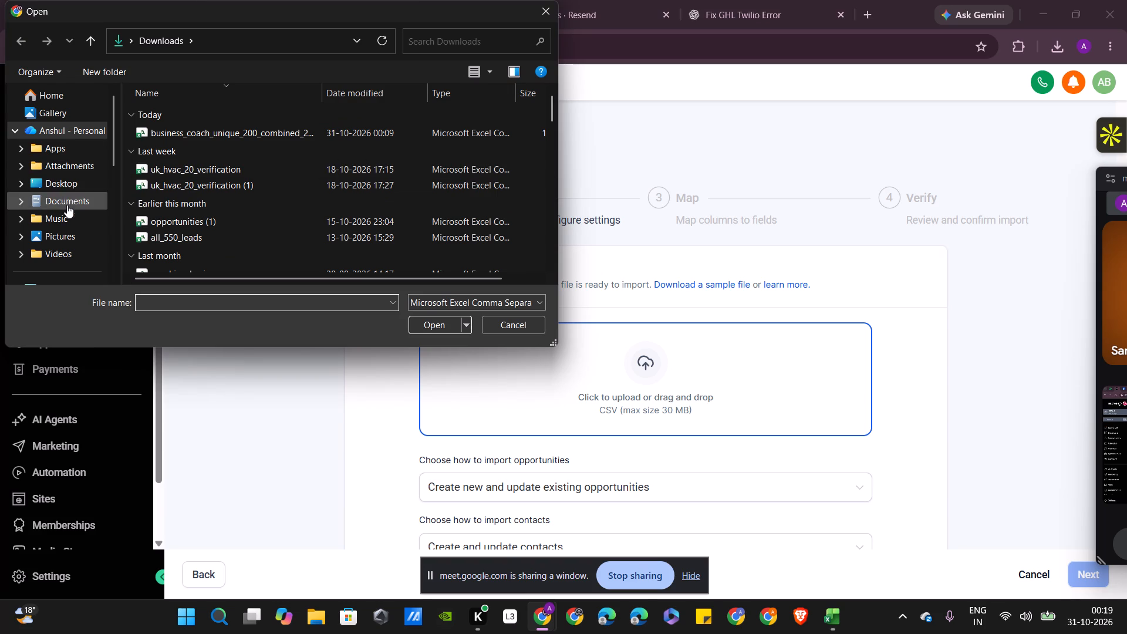
pyautogui.scroll(-1, 68, 227)
pyautogui.scroll(1, 72, 143)
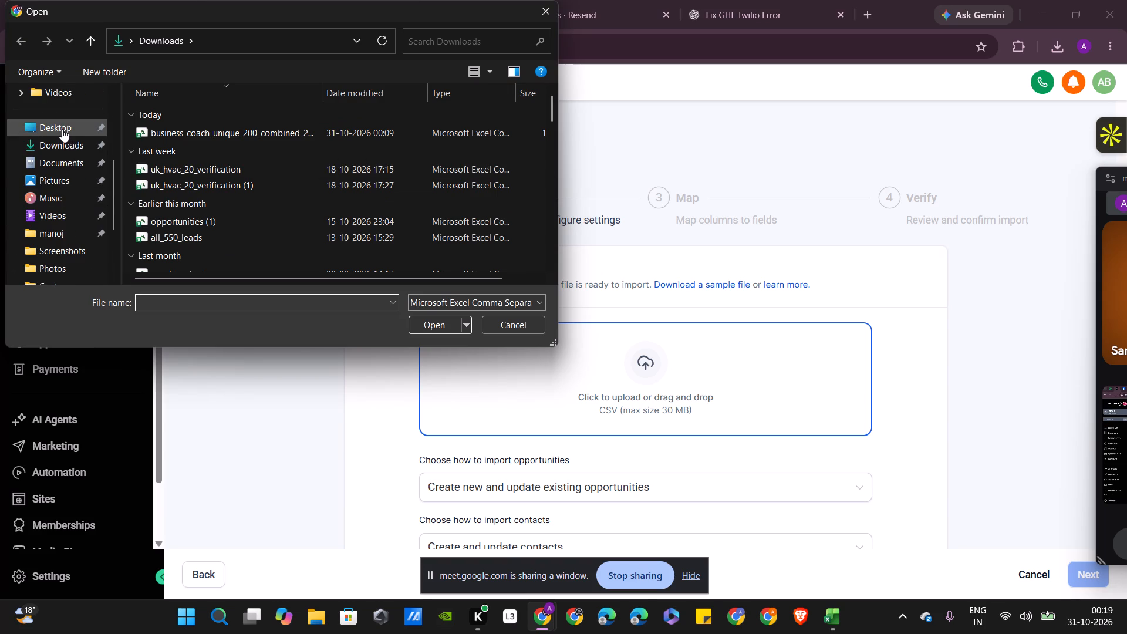
pyautogui.click(62, 129)
pyautogui.scroll(-3, 217, 221)
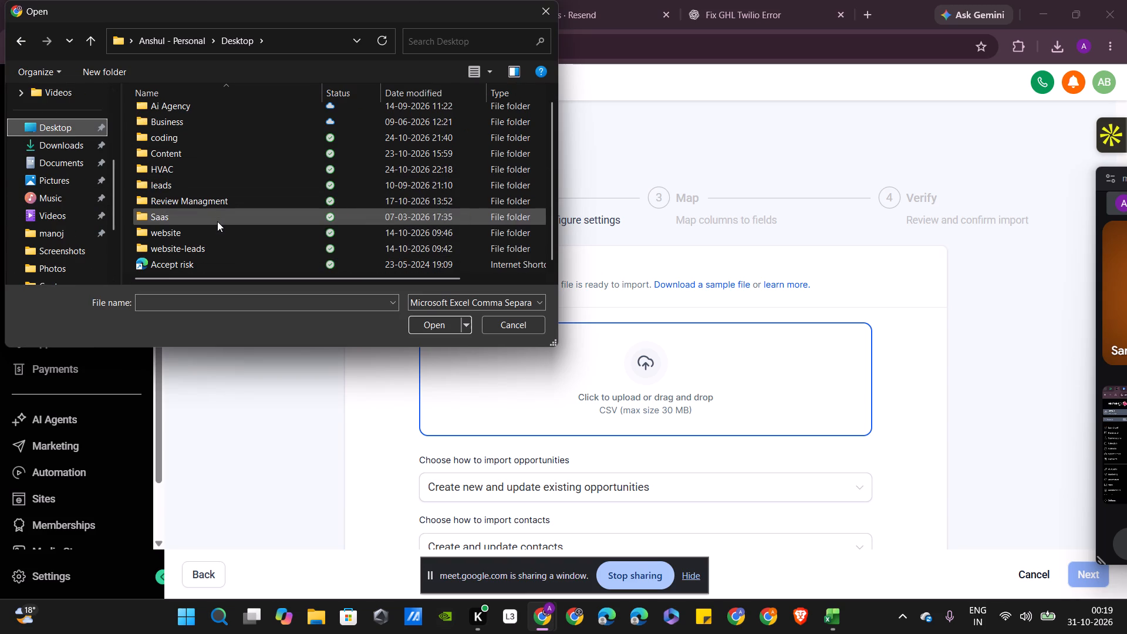
pyautogui.scroll(-1, 217, 221)
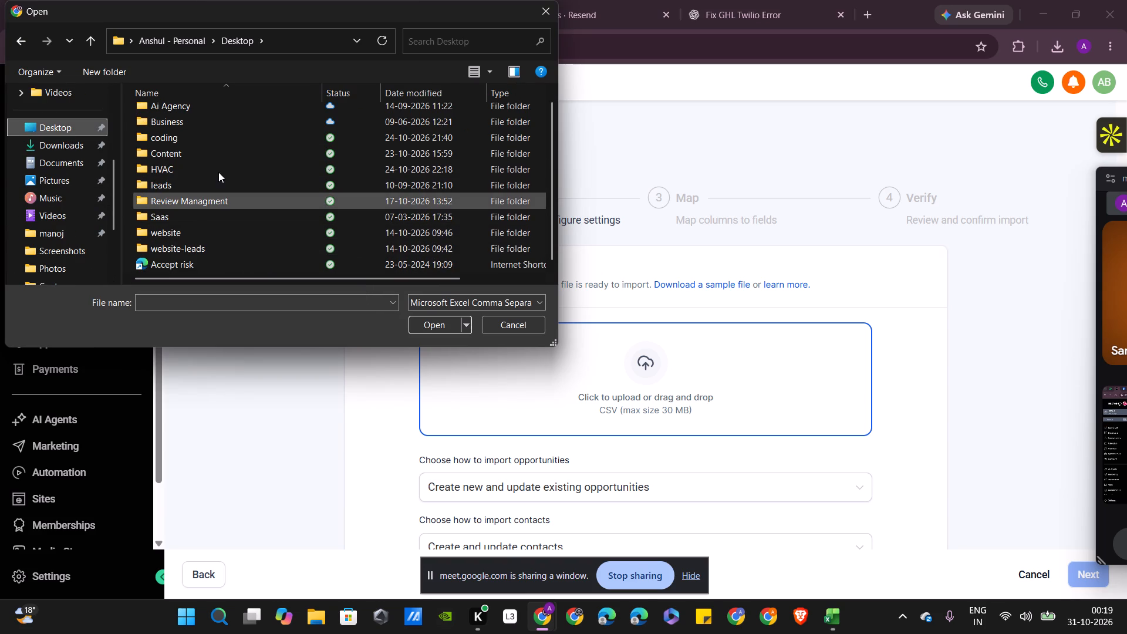
pyautogui.scroll(1, 218, 172)
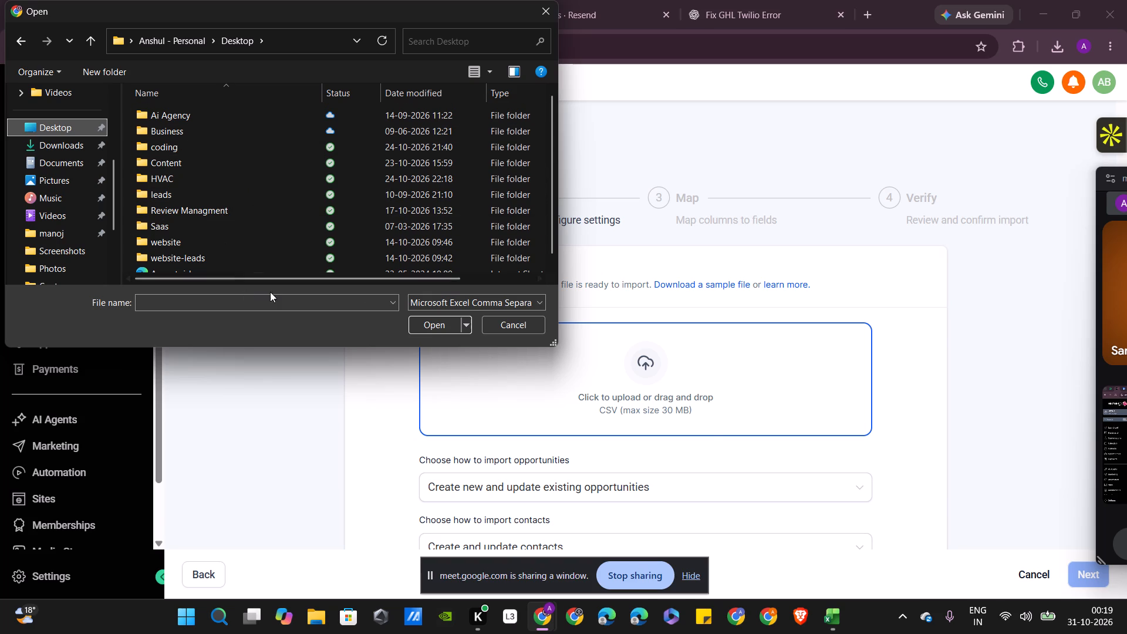
# Switch to Excel and move the business coach workbook into the Business folder inside the personal OneDrive Desktop.
pyautogui.click(825, 607)
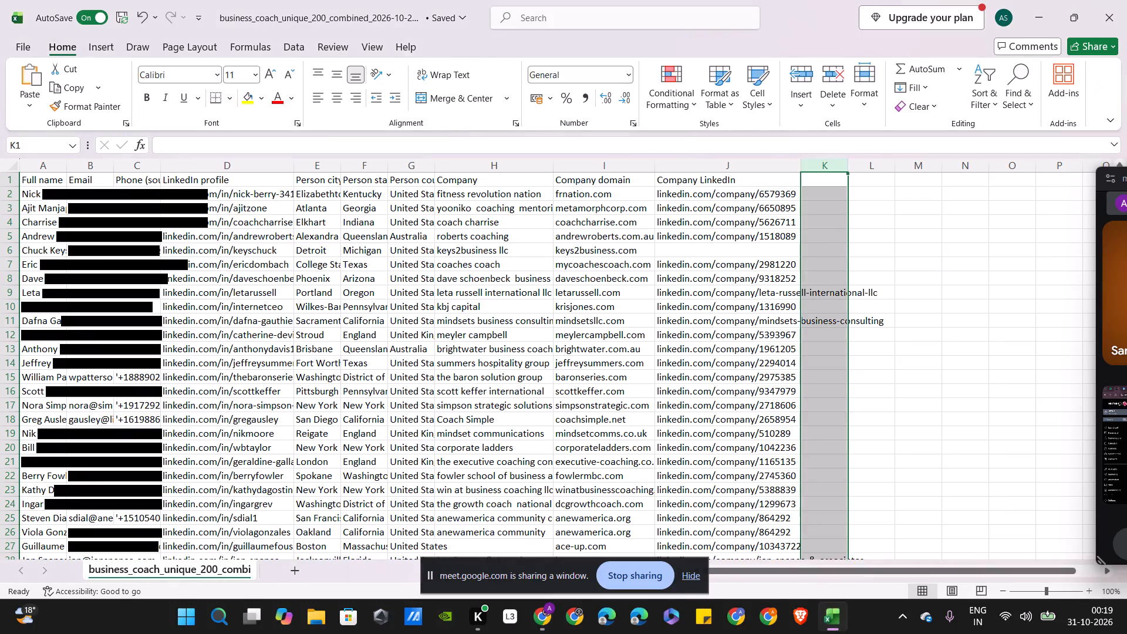
pyautogui.click(384, 0)
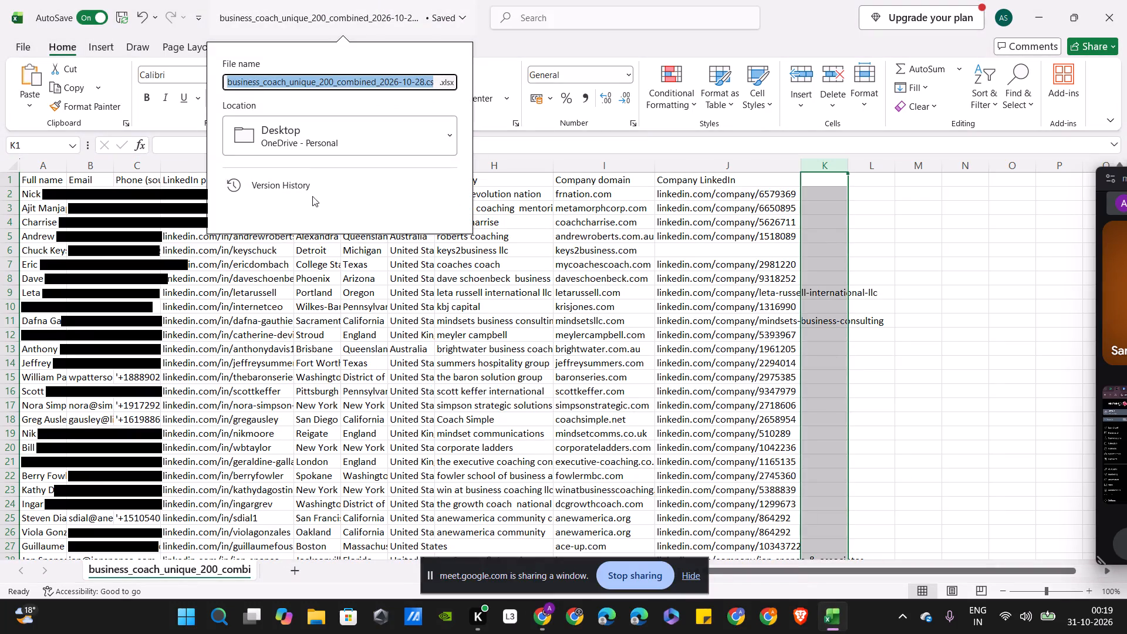
pyautogui.click(324, 137)
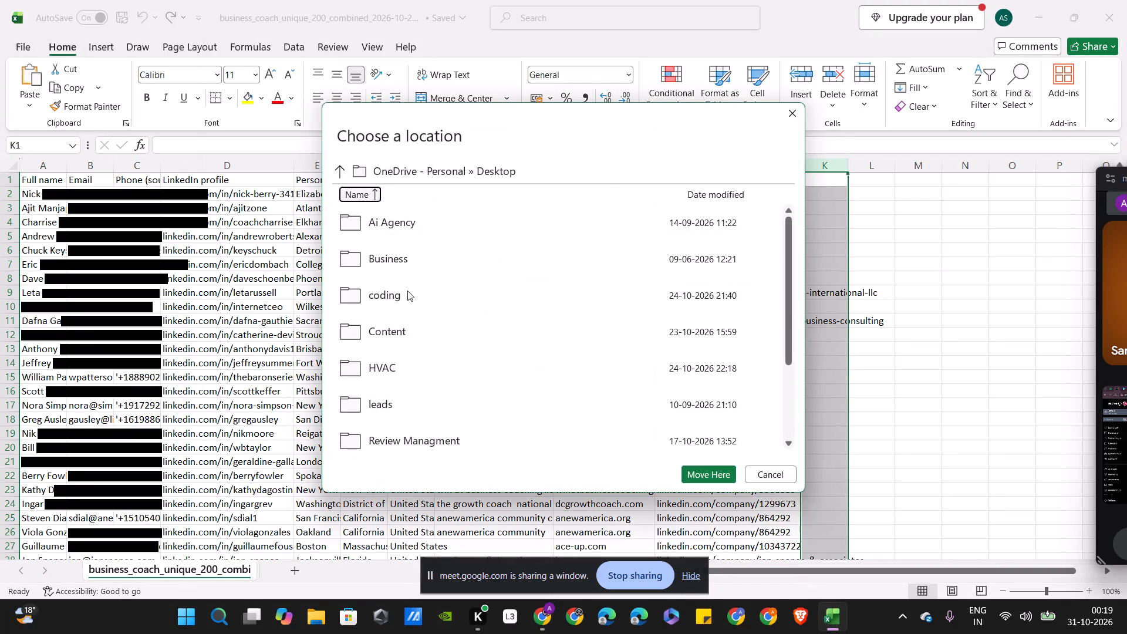
pyautogui.scroll(-3, 407, 291)
pyautogui.scroll(3, 407, 291)
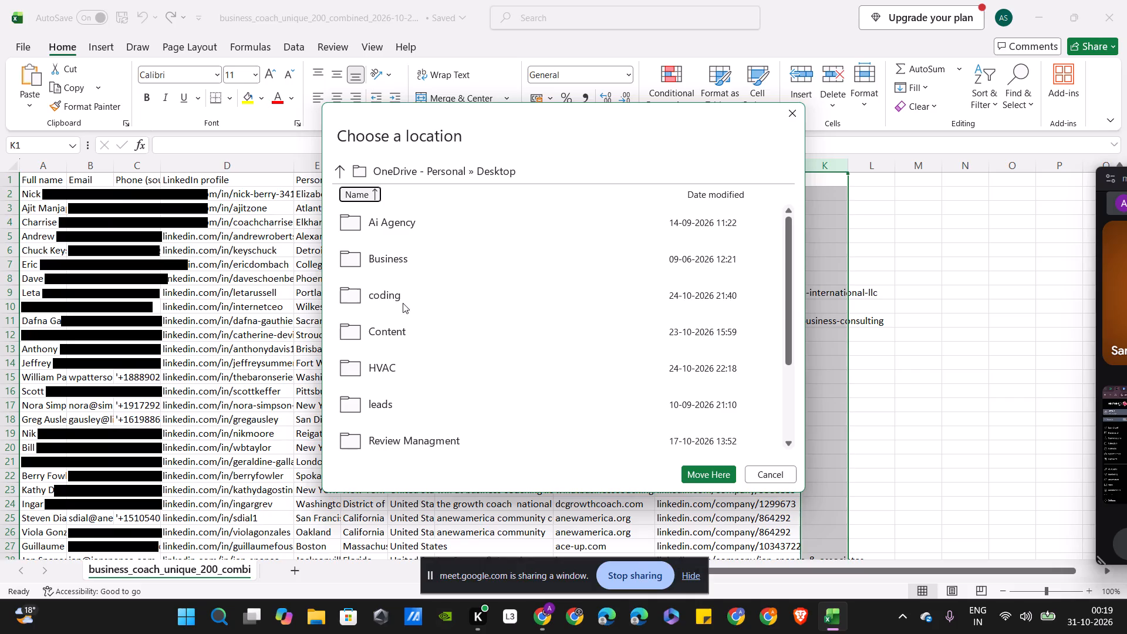
pyautogui.doubleClick(415, 258)
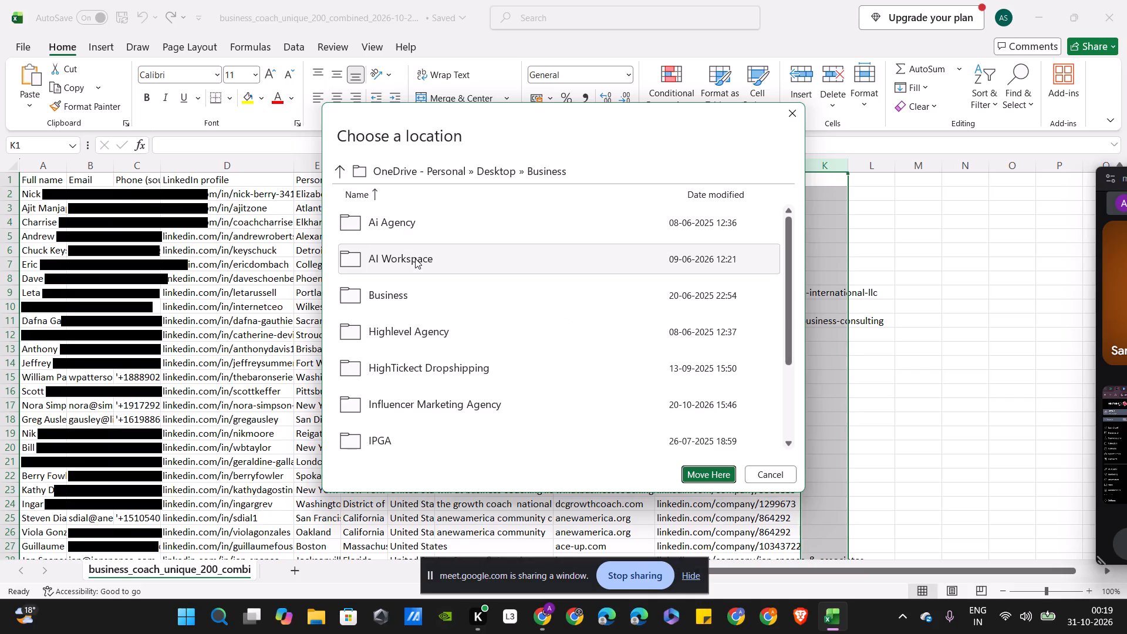
pyautogui.scroll(-5, 415, 258)
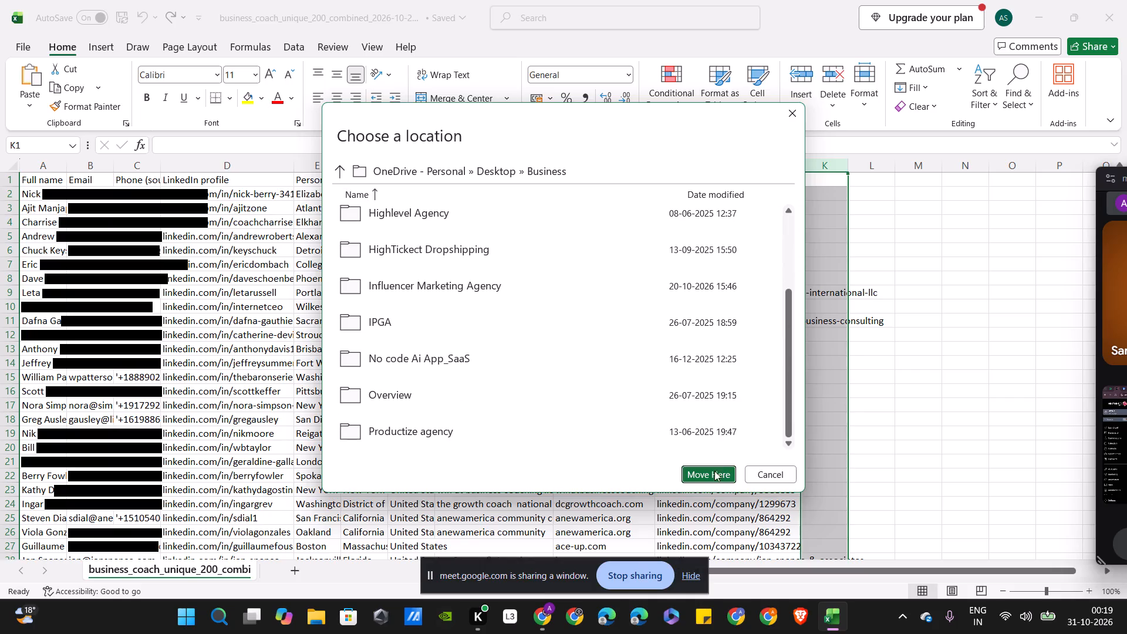
pyautogui.click(710, 475)
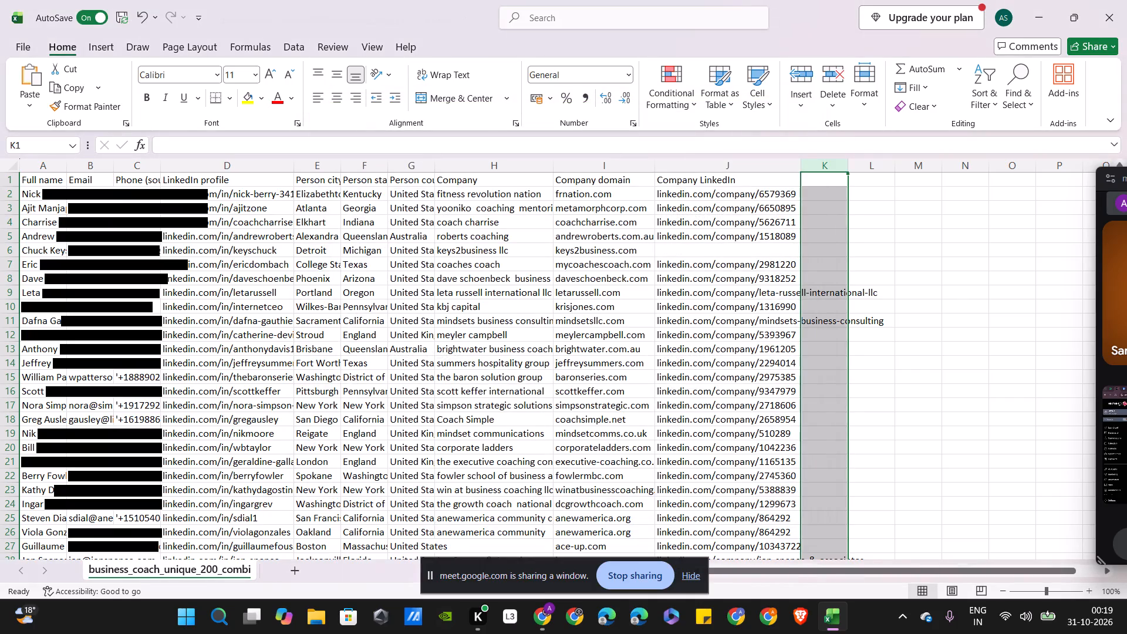
# Switch back to the file chooser in Chrome, look for the workbook in Desktop's Business folder, and close the chooser.
pyautogui.click(546, 616)
pyautogui.click(464, 543)
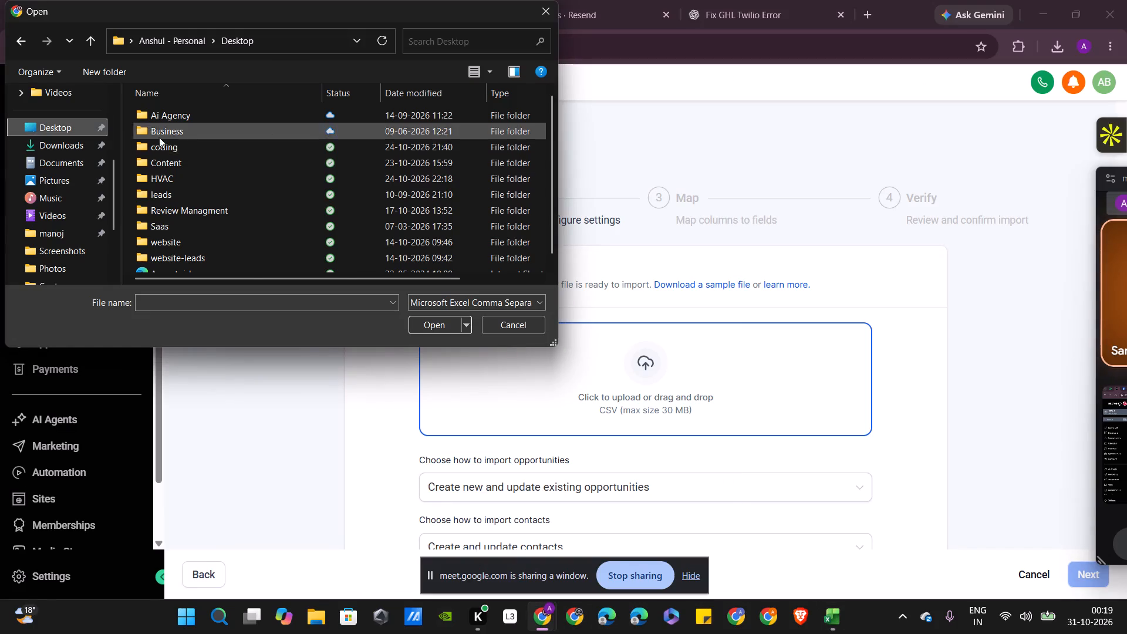
pyautogui.click(198, 131)
pyautogui.doubleClick(224, 127)
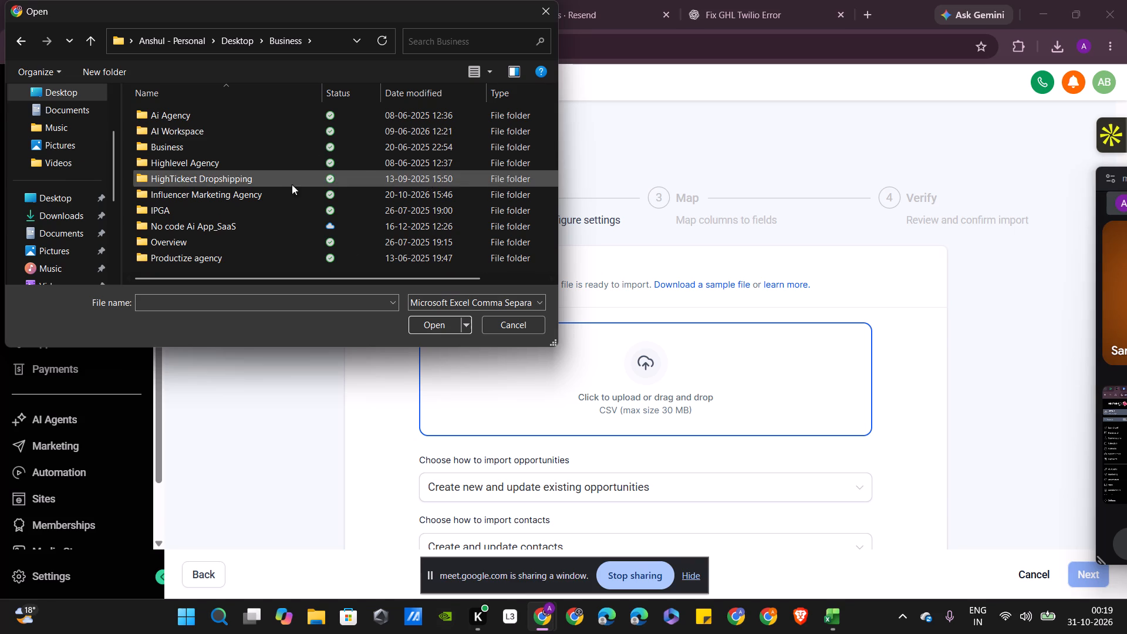
pyautogui.hscroll(5, 279, 184)
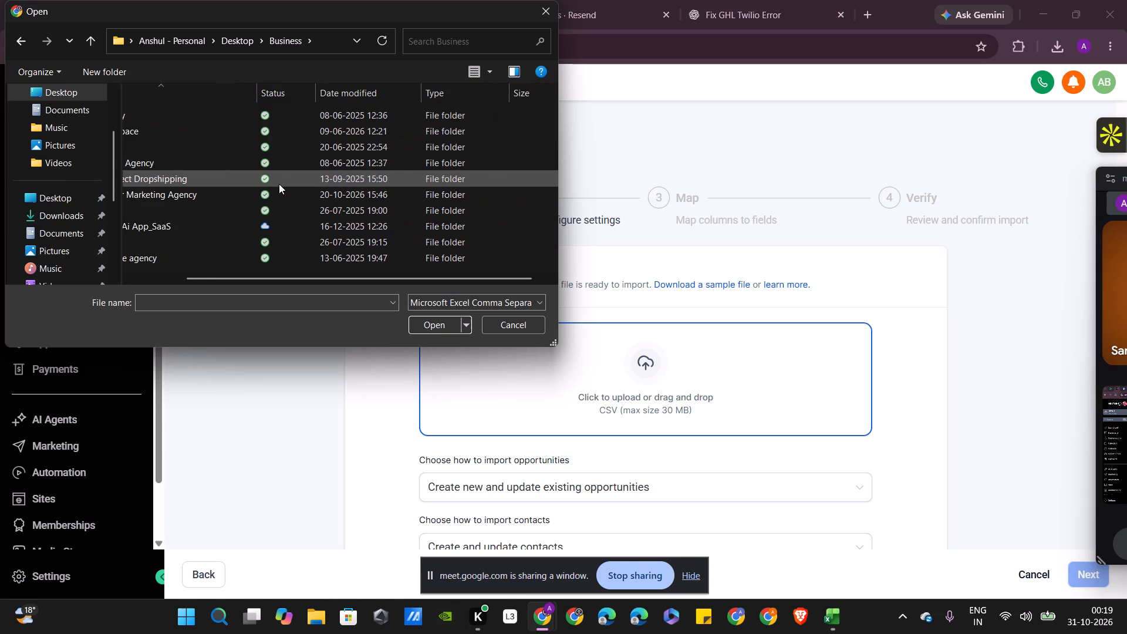
pyautogui.click(548, 14)
# Reopen the upload file chooser, check the Desktop and its Business folder again for the lead file, and close the chooser.
pyautogui.click(660, 345)
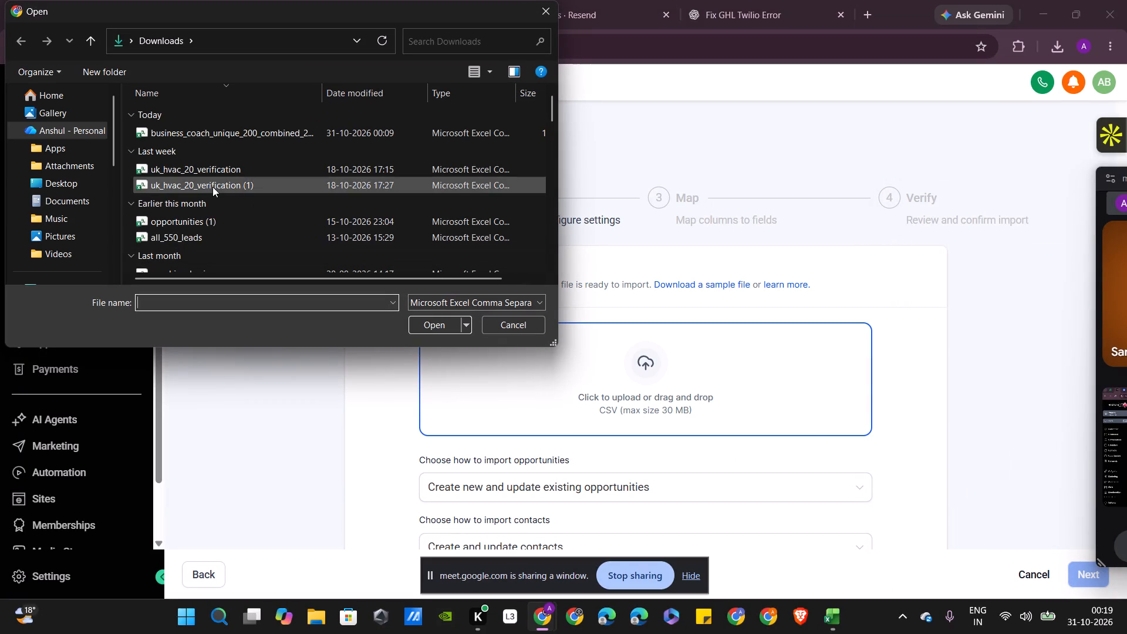
pyautogui.scroll(-1, 22, 166)
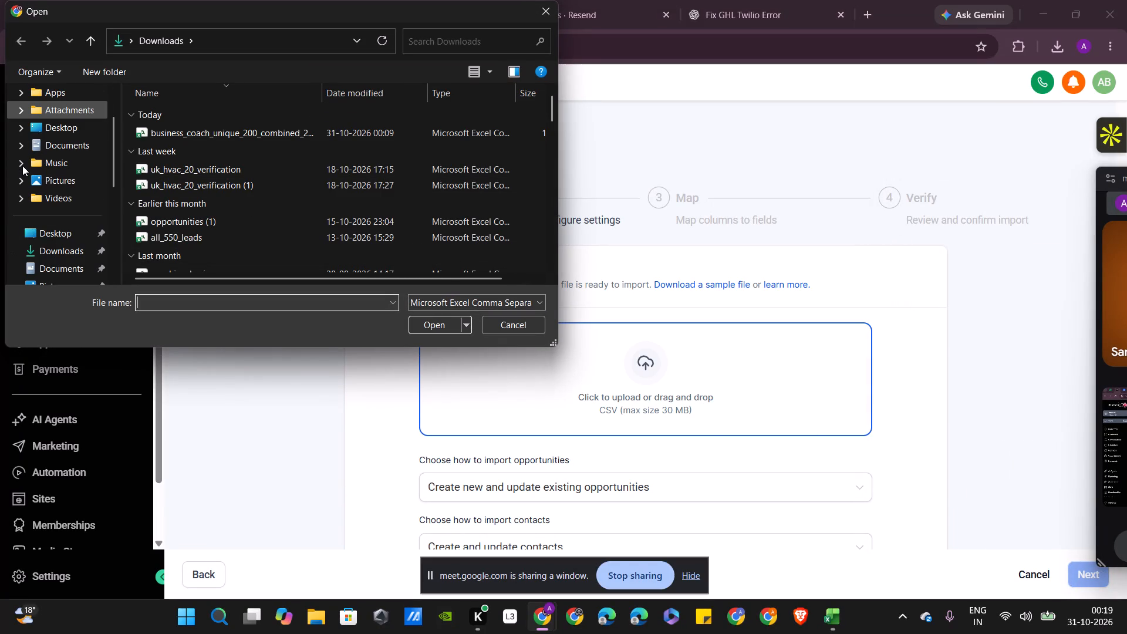
pyautogui.click(55, 127)
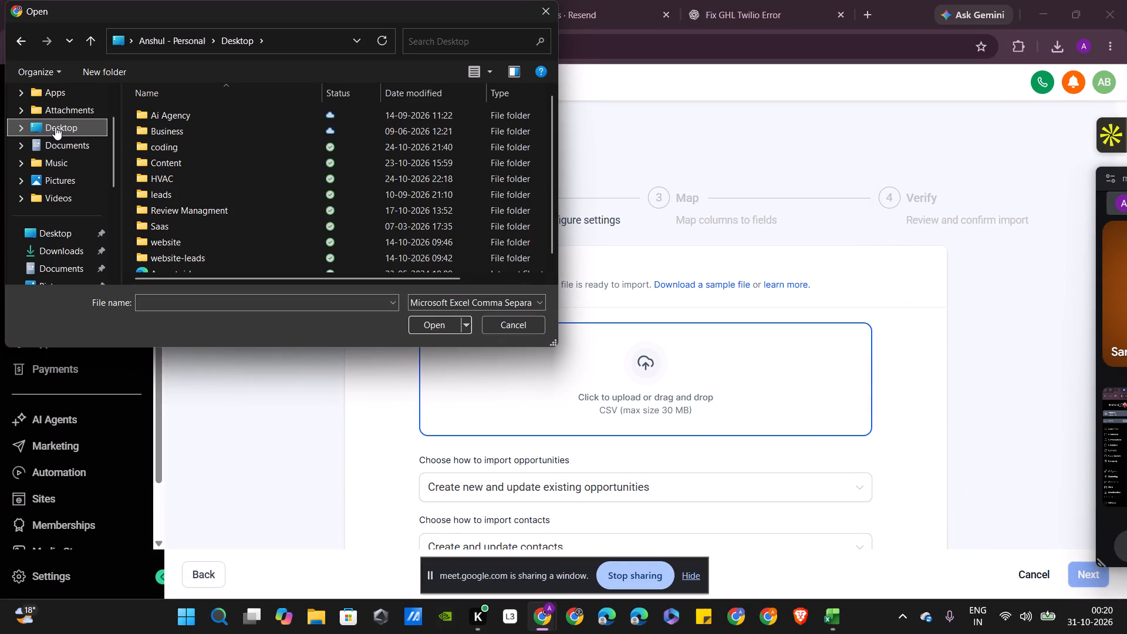
pyautogui.scroll(-1, 243, 209)
pyautogui.scroll(1, 243, 209)
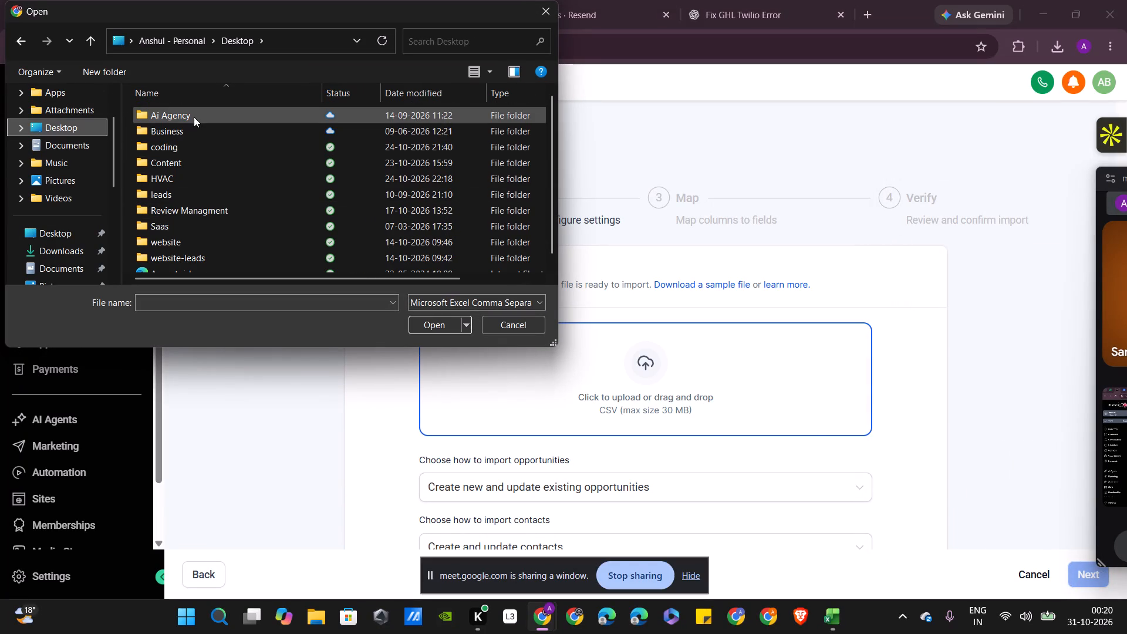
pyautogui.doubleClick(188, 129)
pyautogui.scroll(-1, 204, 182)
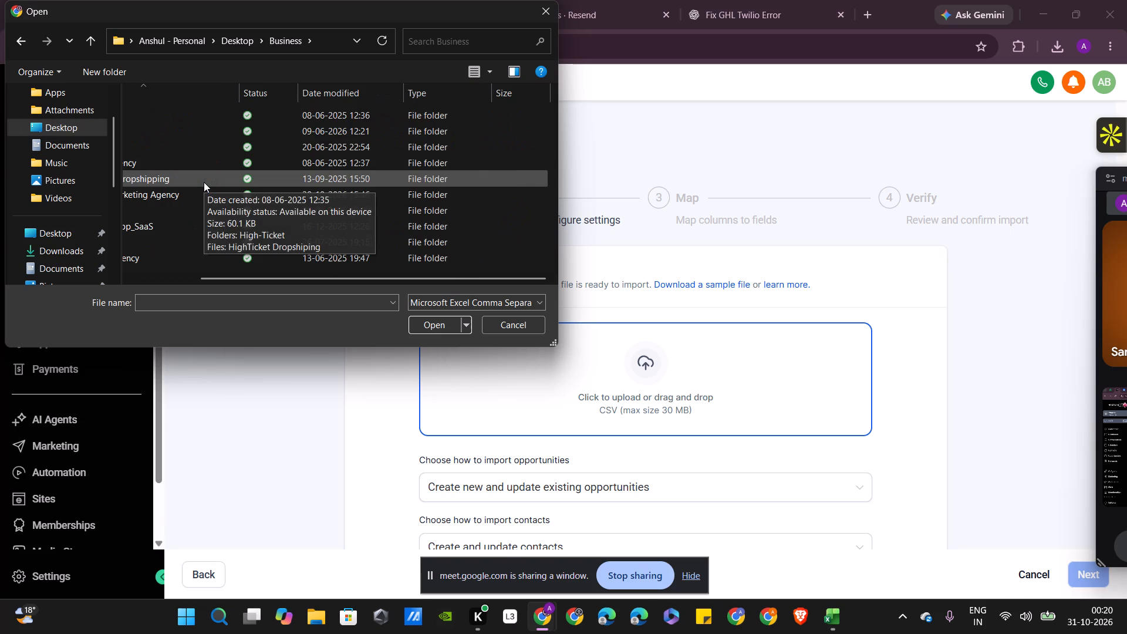
pyautogui.scroll(-1, 204, 182)
pyautogui.click(553, 11)
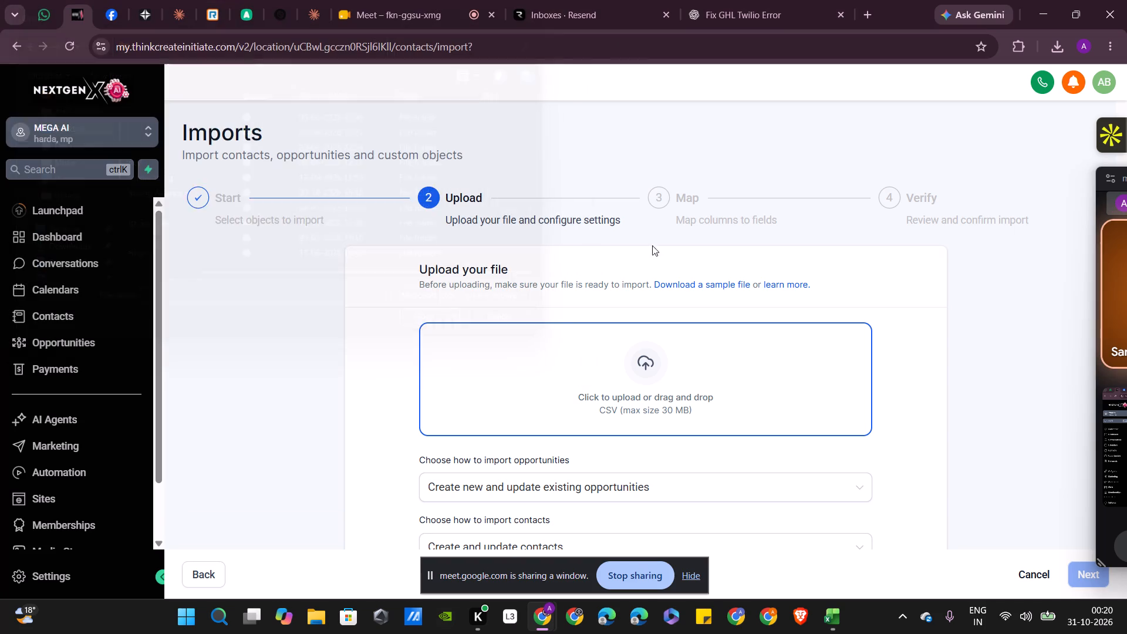
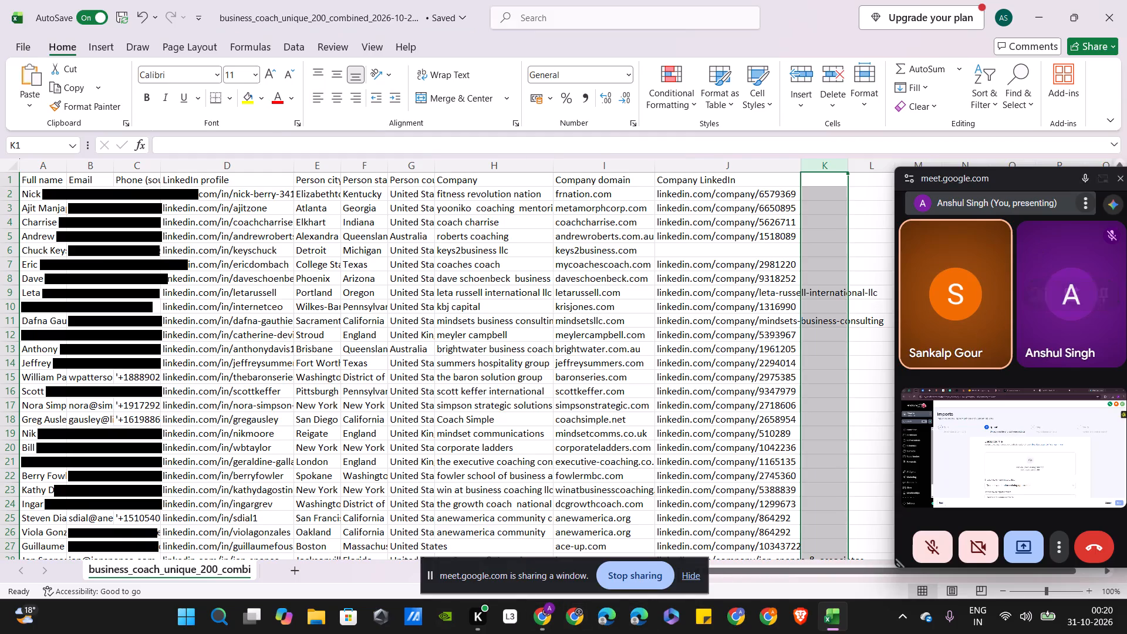
# Switch from Excel back to the Imports page in Chrome at the file upload stage.
pyautogui.click(539, 621)
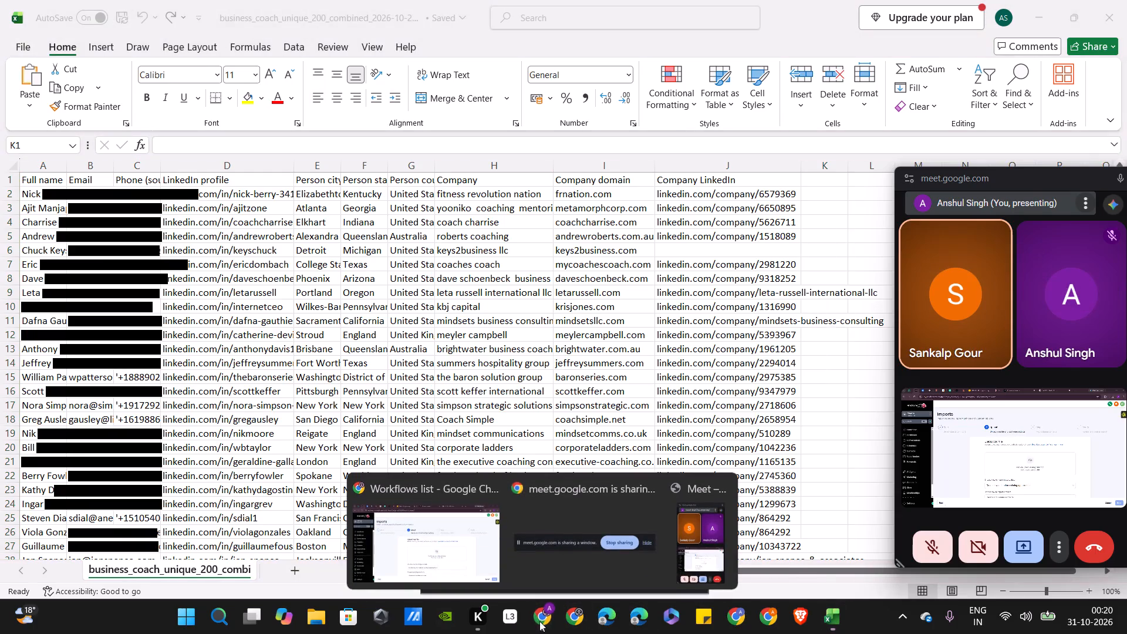
pyautogui.click(573, 576)
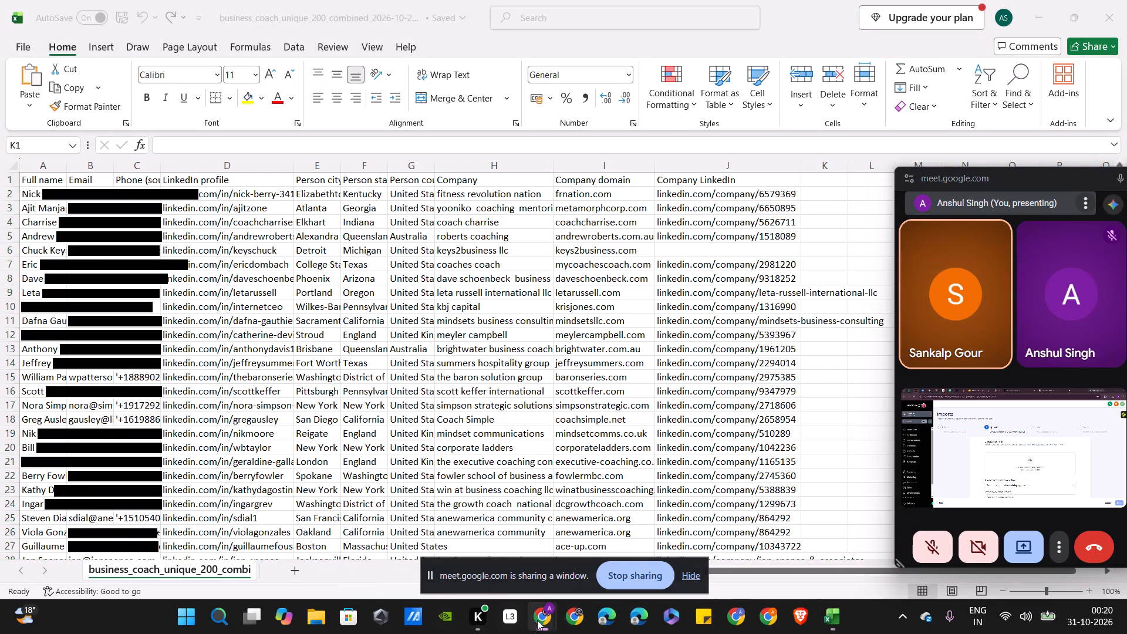
pyautogui.click(493, 581)
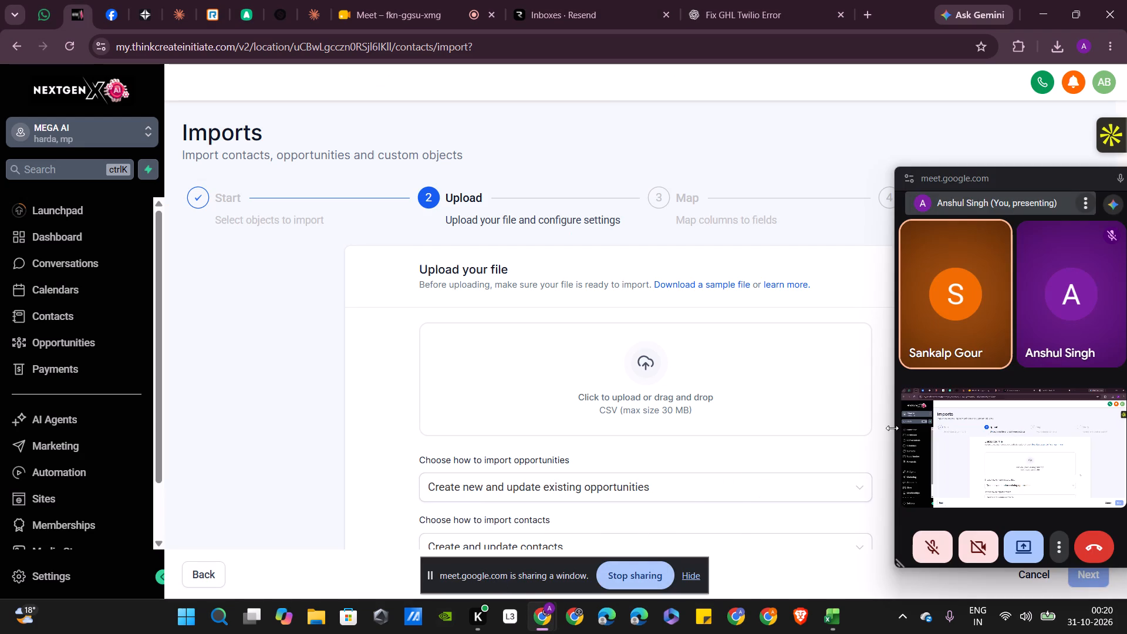
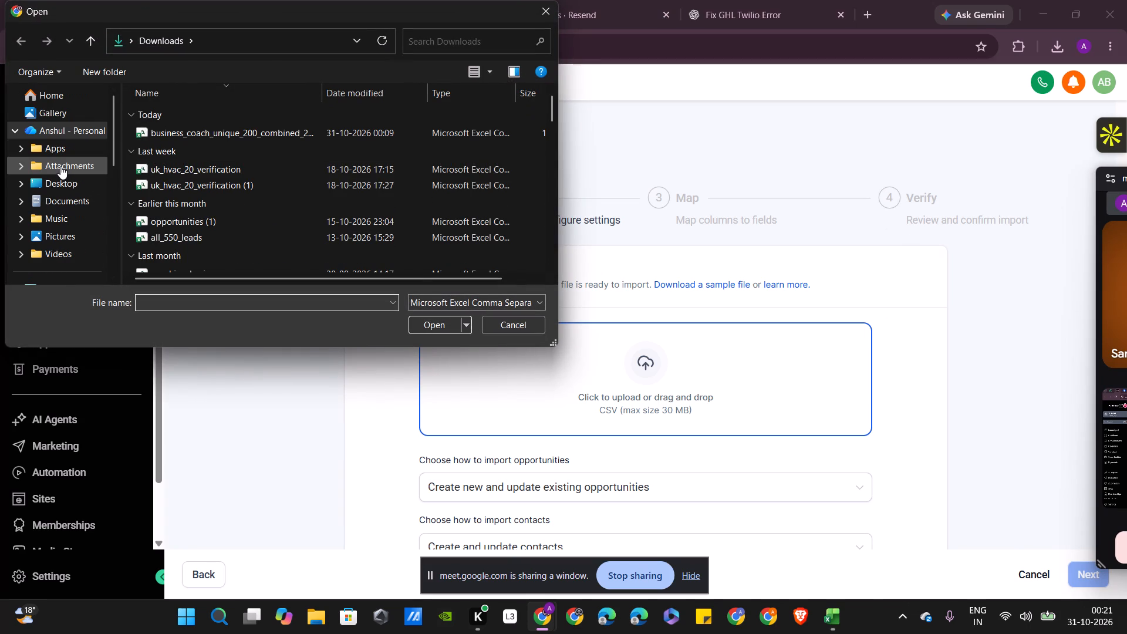
# Switch to Excel and shorten the lead workbook's file name to business_coachsv.
pyautogui.click(833, 618)
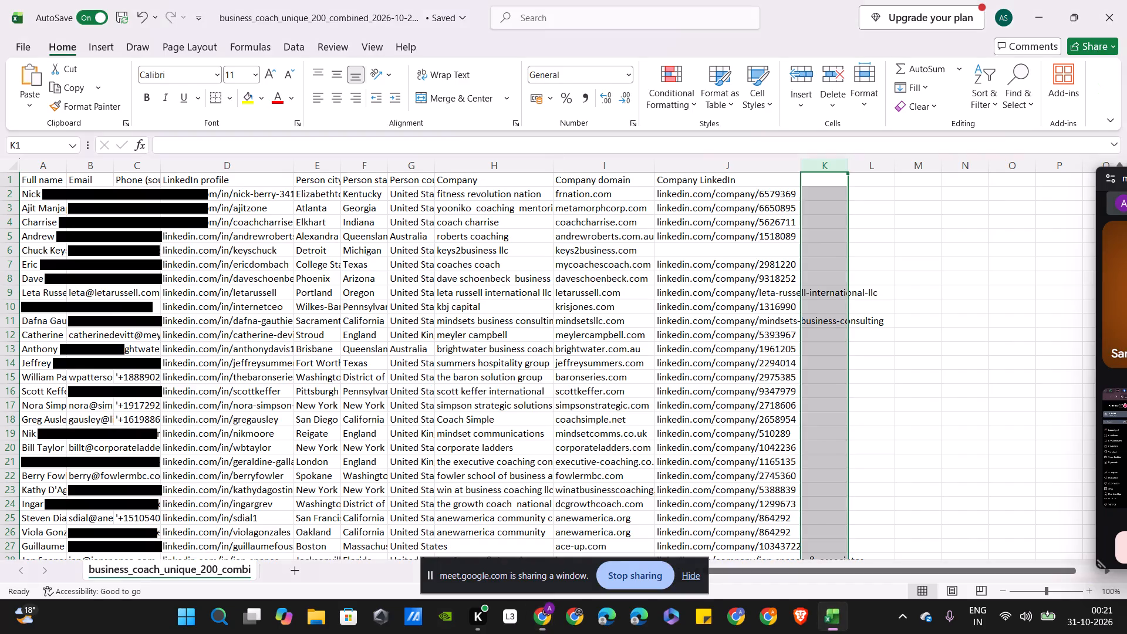
pyautogui.click(414, 17)
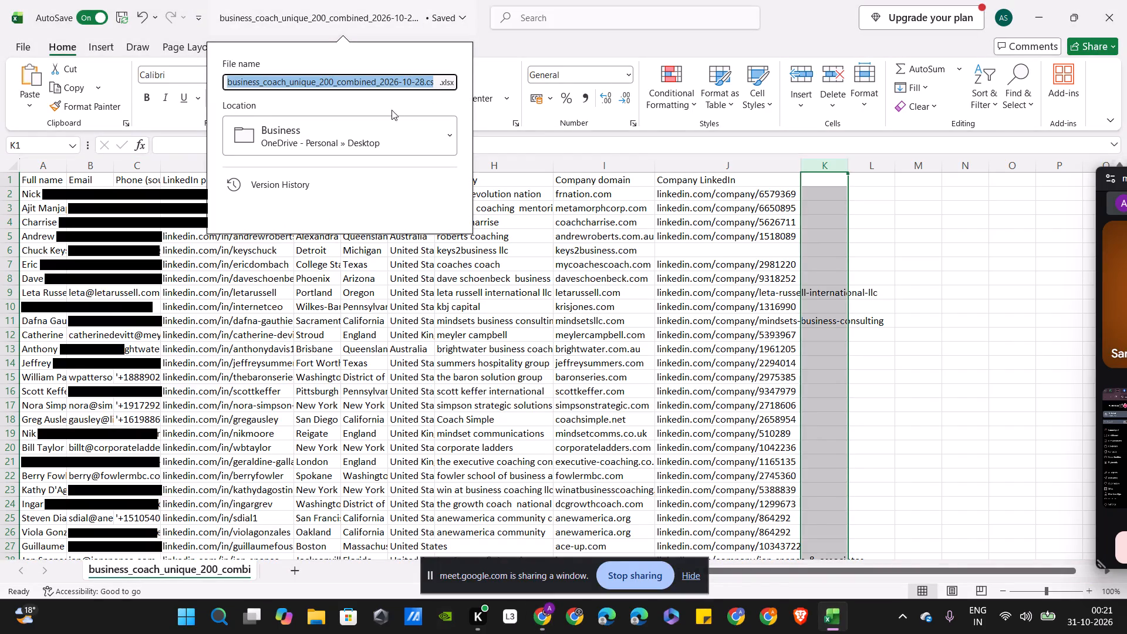
pyautogui.moveTo(432, 80); pyautogui.dragTo(290, 76)
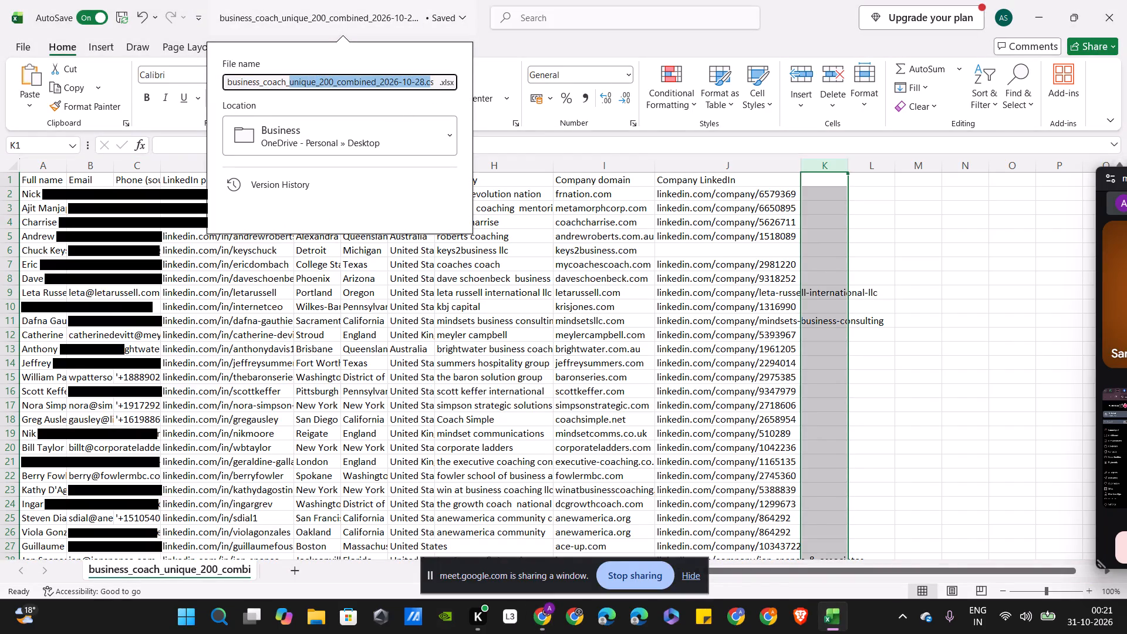
pyautogui.moveTo(290, 76); pyautogui.dragTo(285, 76)
pyautogui.press('BackSpace')
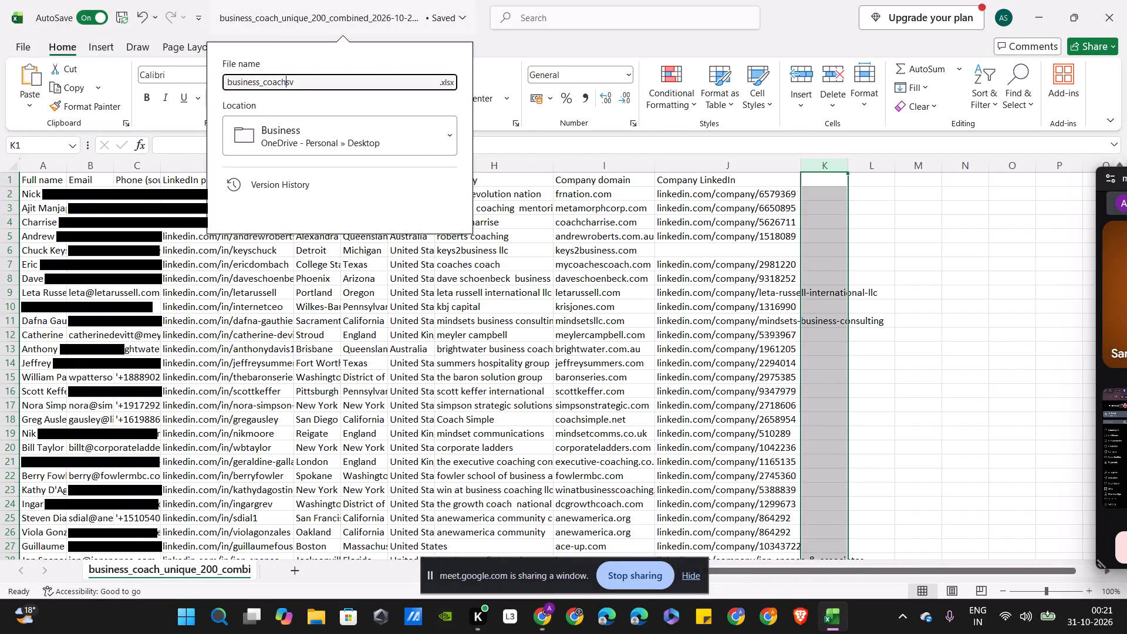
# Move the lead workbook to the Documents folder in the personal OneDrive.
pyautogui.click(396, 145)
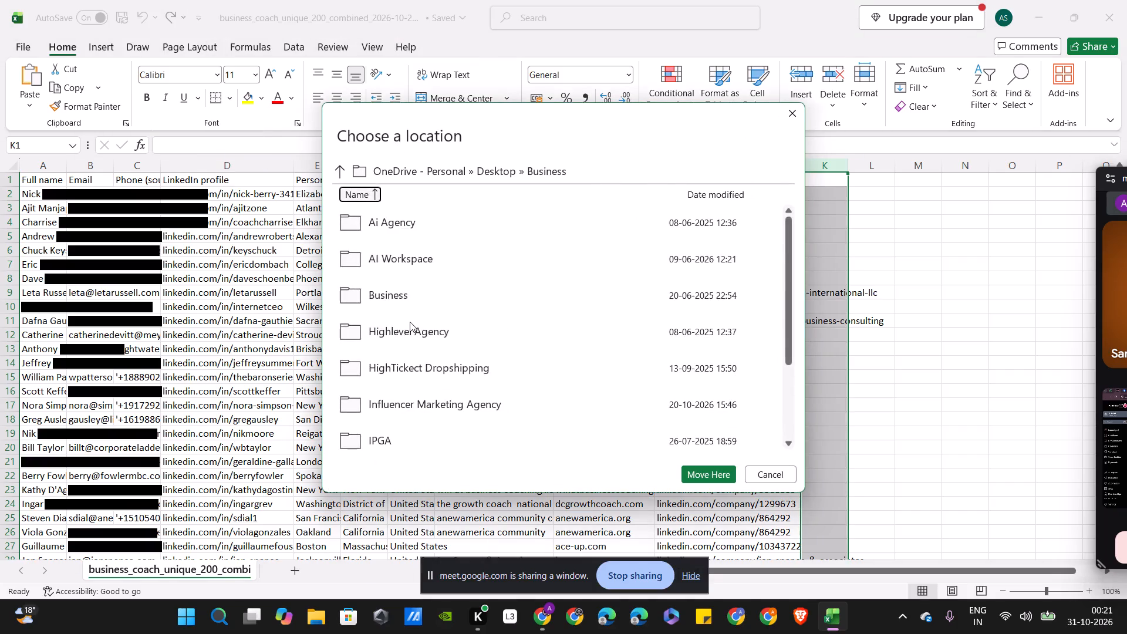
pyautogui.scroll(-8, 410, 322)
pyautogui.doubleClick(399, 399)
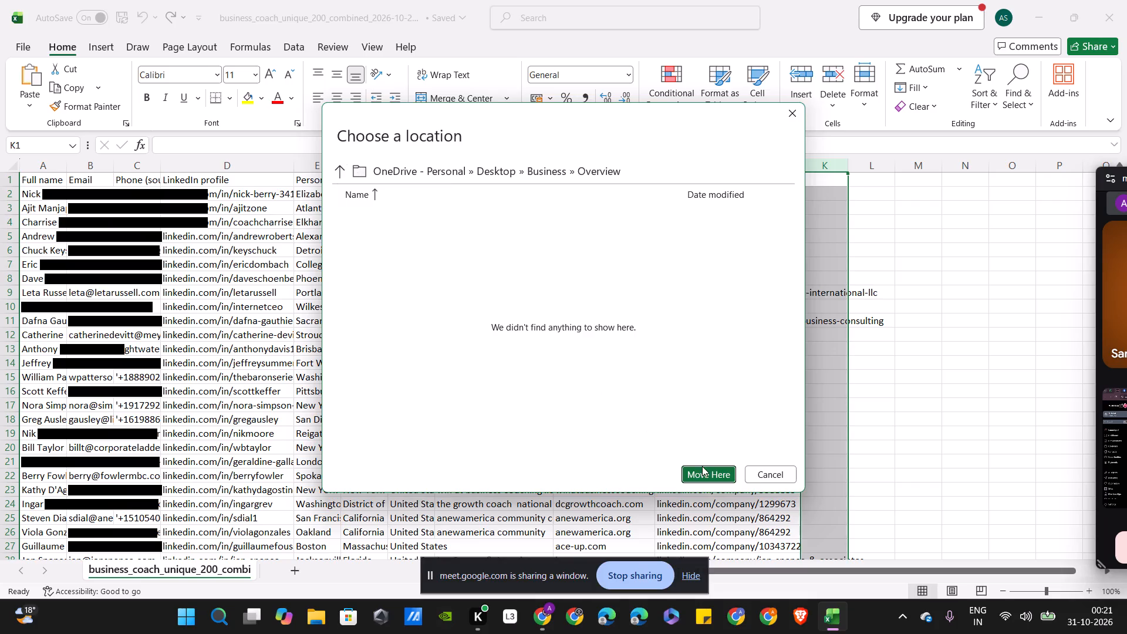
pyautogui.click(339, 169)
pyautogui.click(339, 169)
pyautogui.click(339, 169)
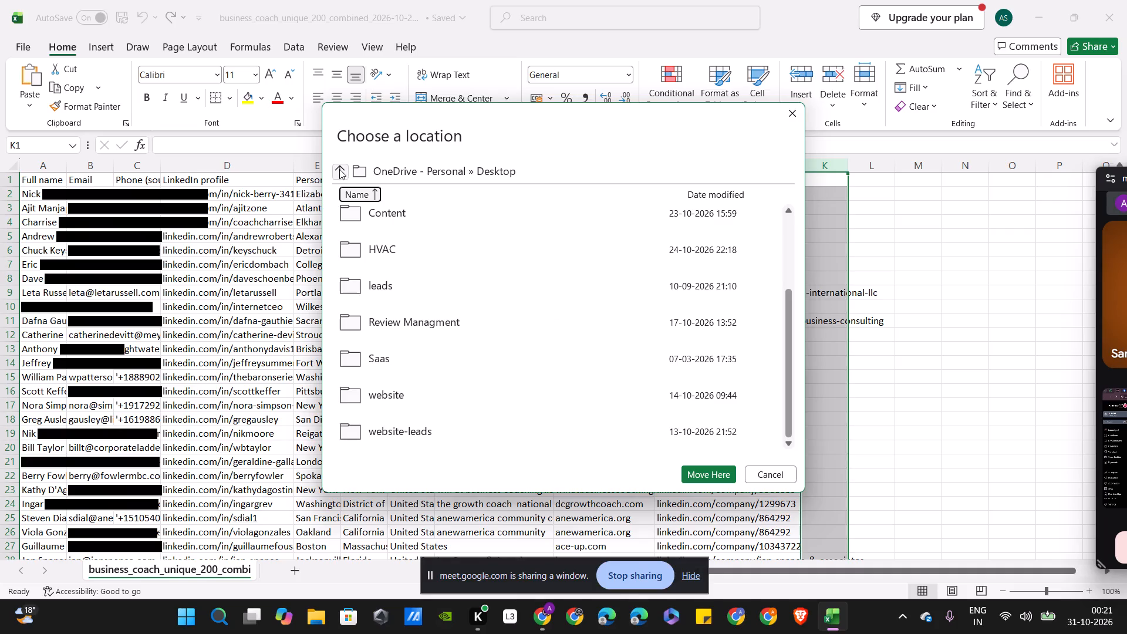
pyautogui.click(339, 169)
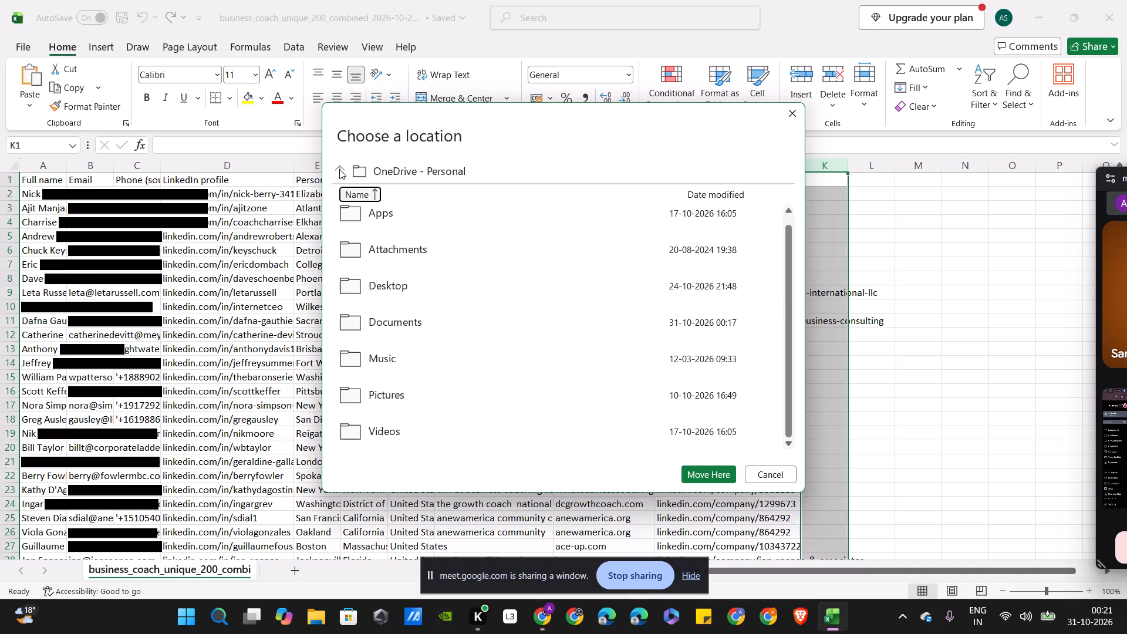
pyautogui.click(339, 169)
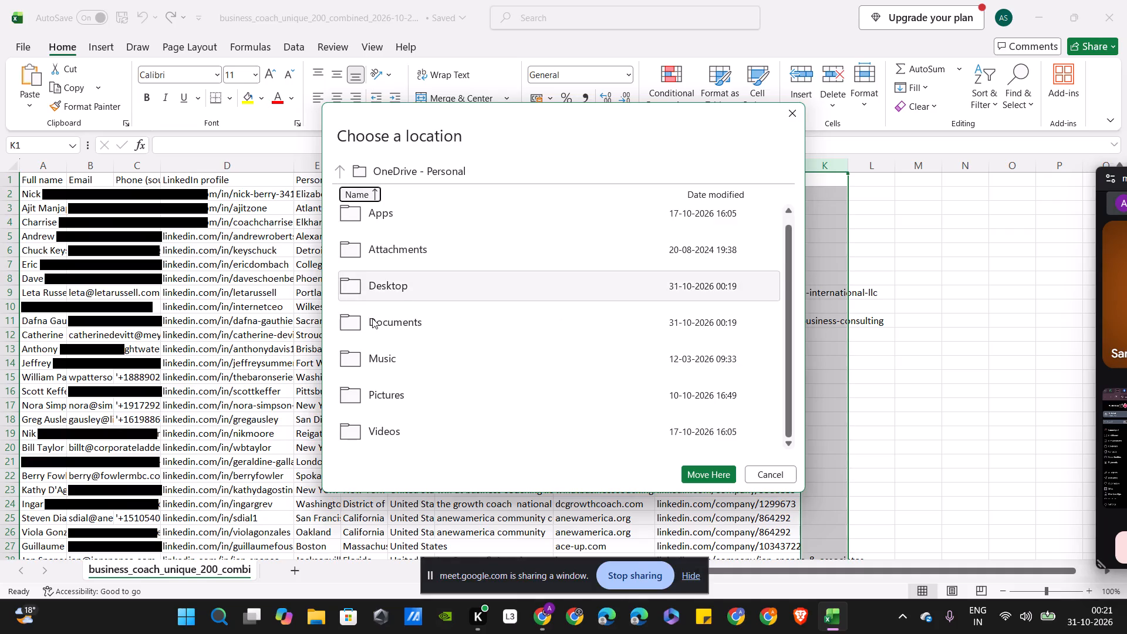
pyautogui.doubleClick(372, 318)
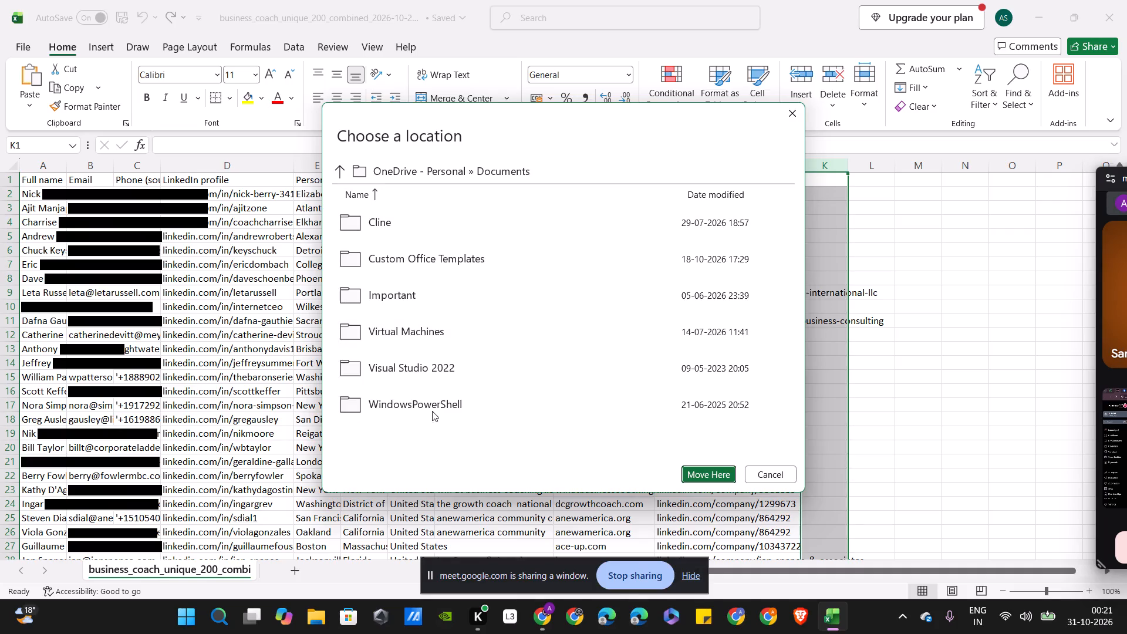
pyautogui.click(697, 474)
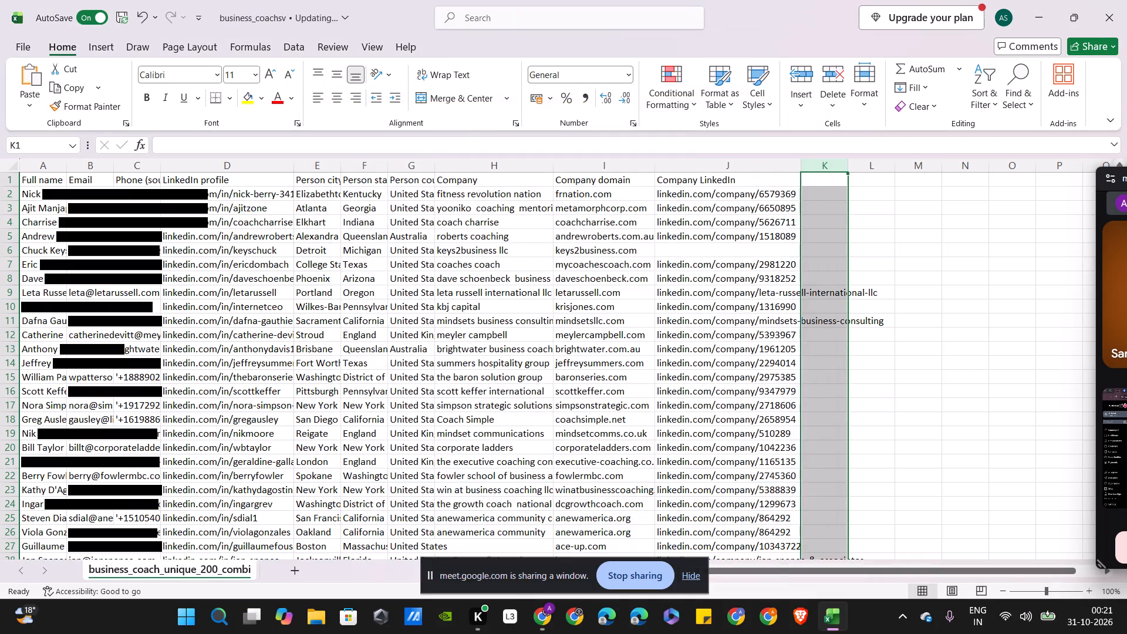
# Switch back to Chrome and look for the lead file in the OneDrive Documents folder, then close the file chooser.
pyautogui.click(548, 616)
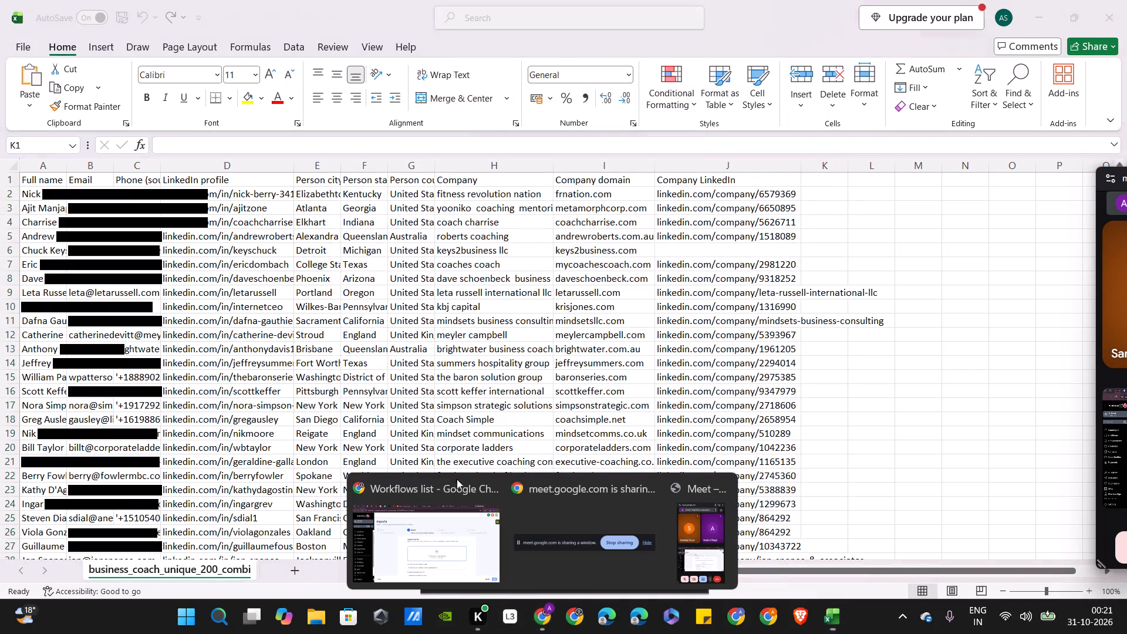
pyautogui.click(424, 515)
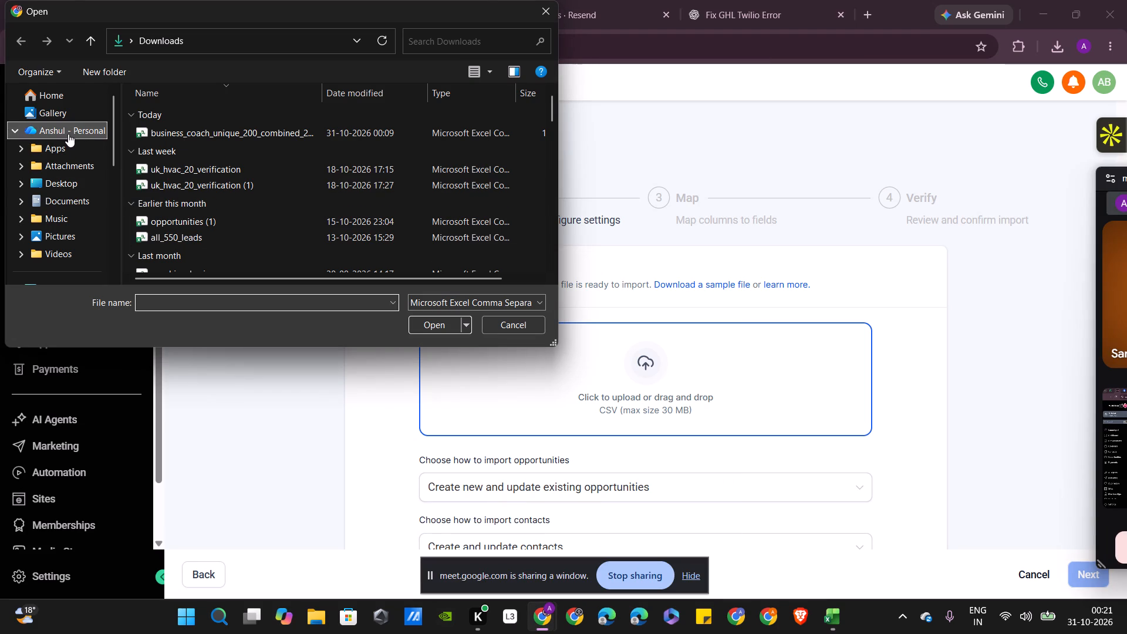
pyautogui.click(68, 134)
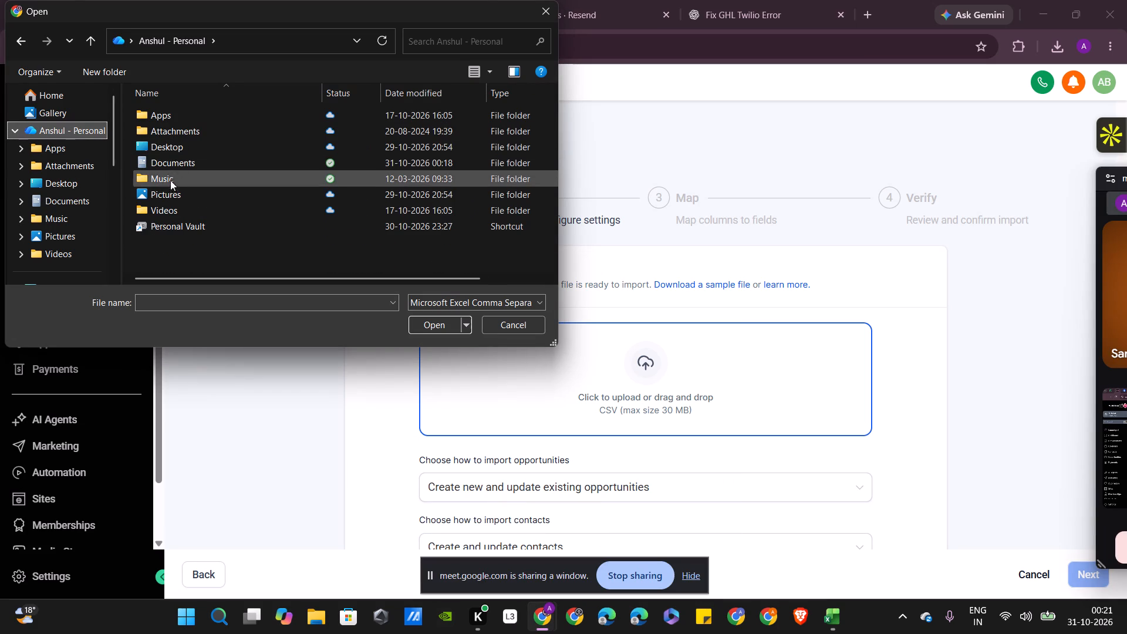
pyautogui.click(173, 154)
pyautogui.doubleClick(173, 154)
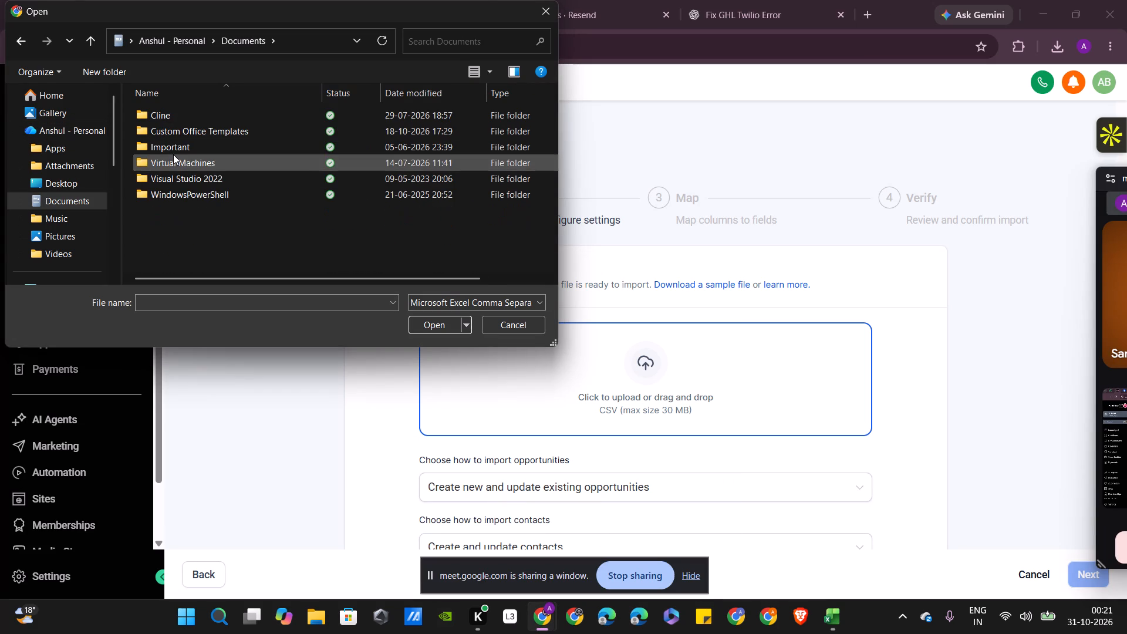
pyautogui.click(274, 229)
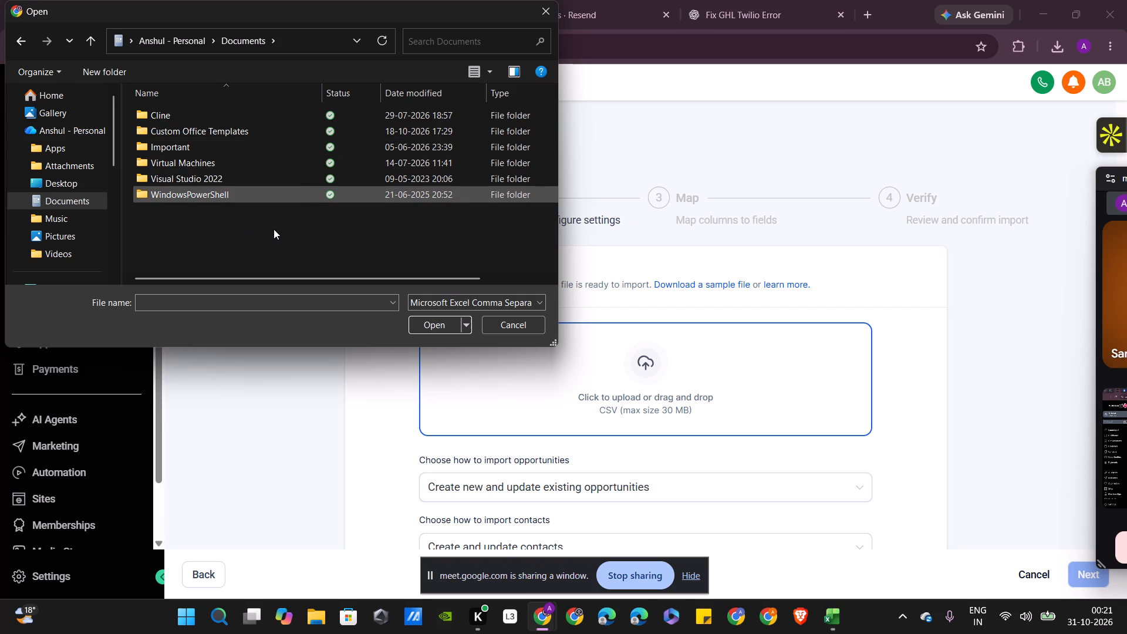
pyautogui.click(551, 8)
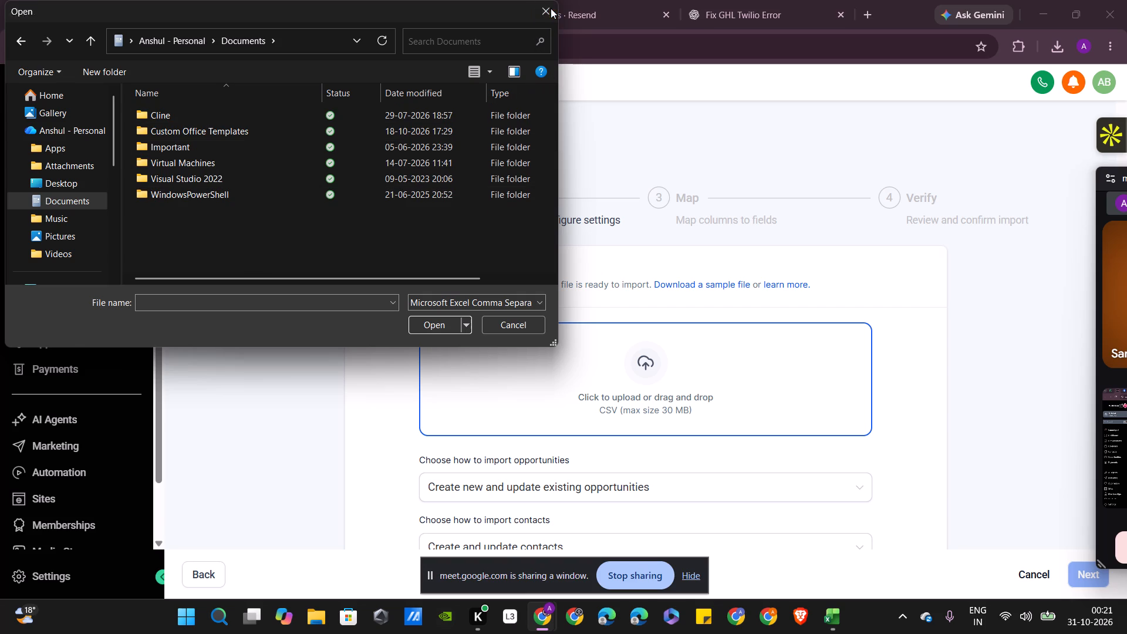
# Reopen the CSV upload file chooser and search the OneDrive Documents folder for csv.
pyautogui.click(538, 345)
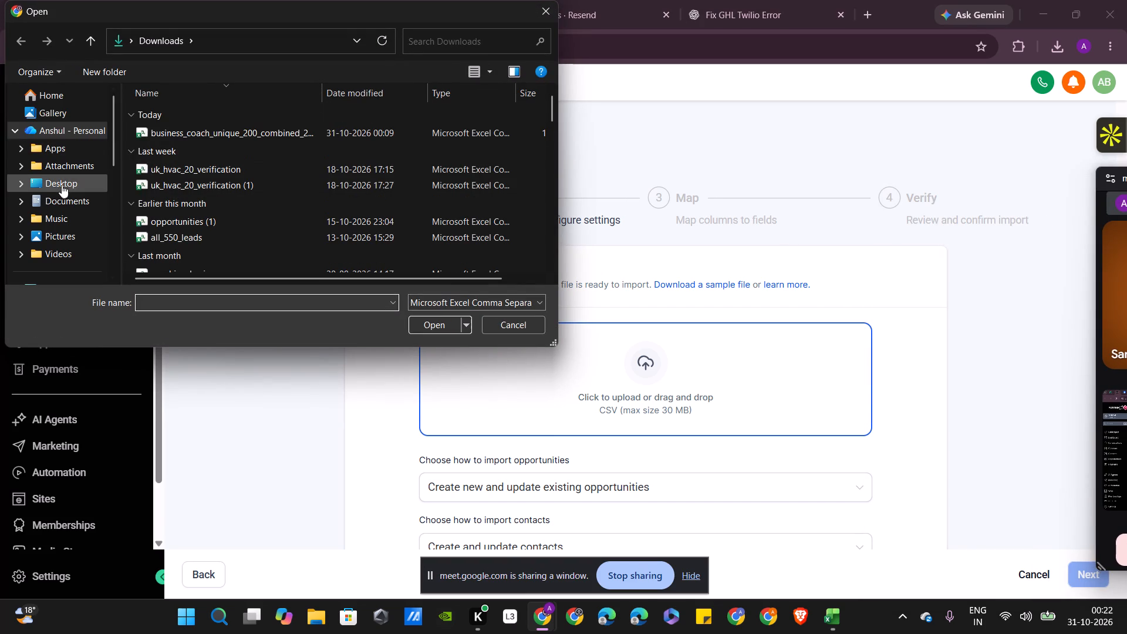
pyautogui.doubleClick(61, 196)
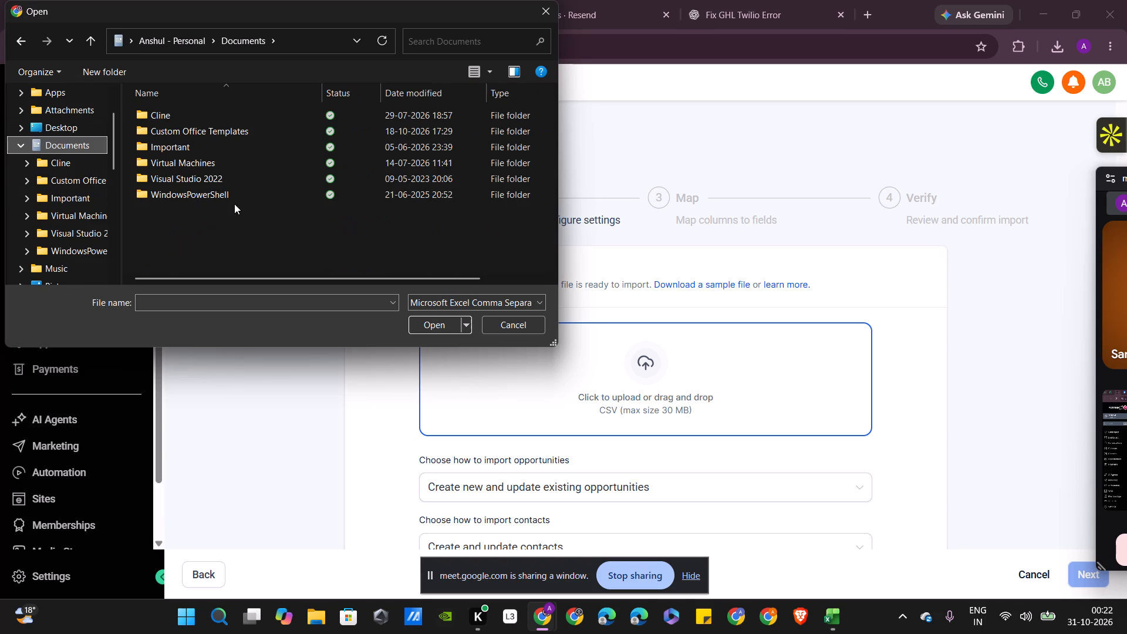
pyautogui.click(453, 35)
pyautogui.write('csv')
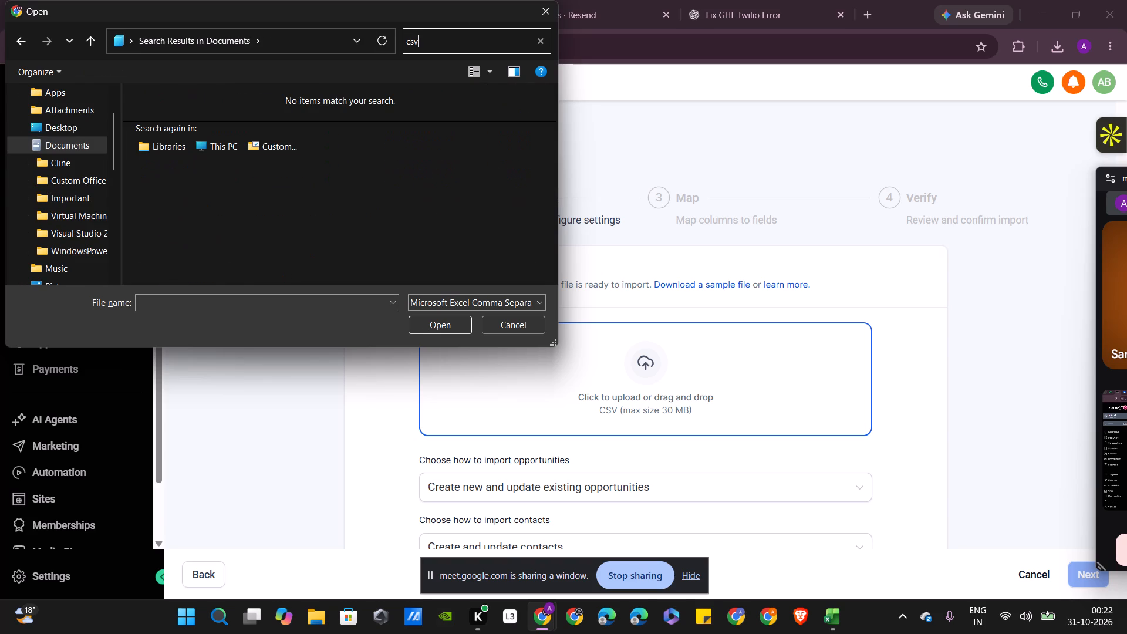
# Copy the workbook's file name from Excel and search the Documents folder for business_coachsv in Chrome's file chooser.
pyautogui.click(840, 630)
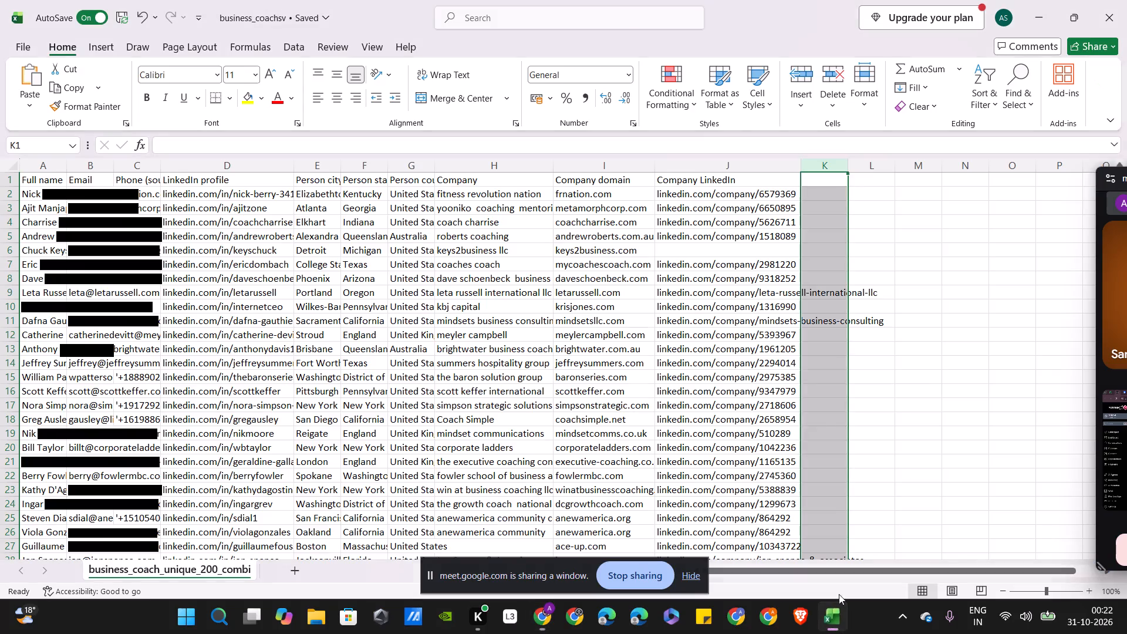
pyautogui.click(299, 18)
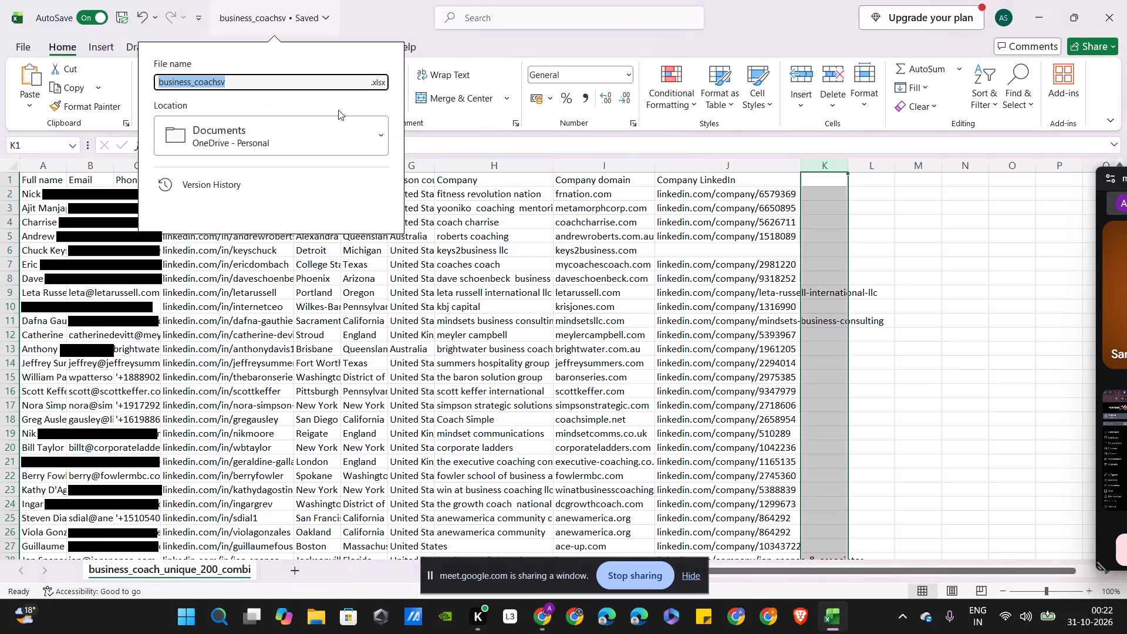
pyautogui.moveTo(261, 86); pyautogui.dragTo(157, 85)
pyautogui.hotkey('ctrl', 'c')
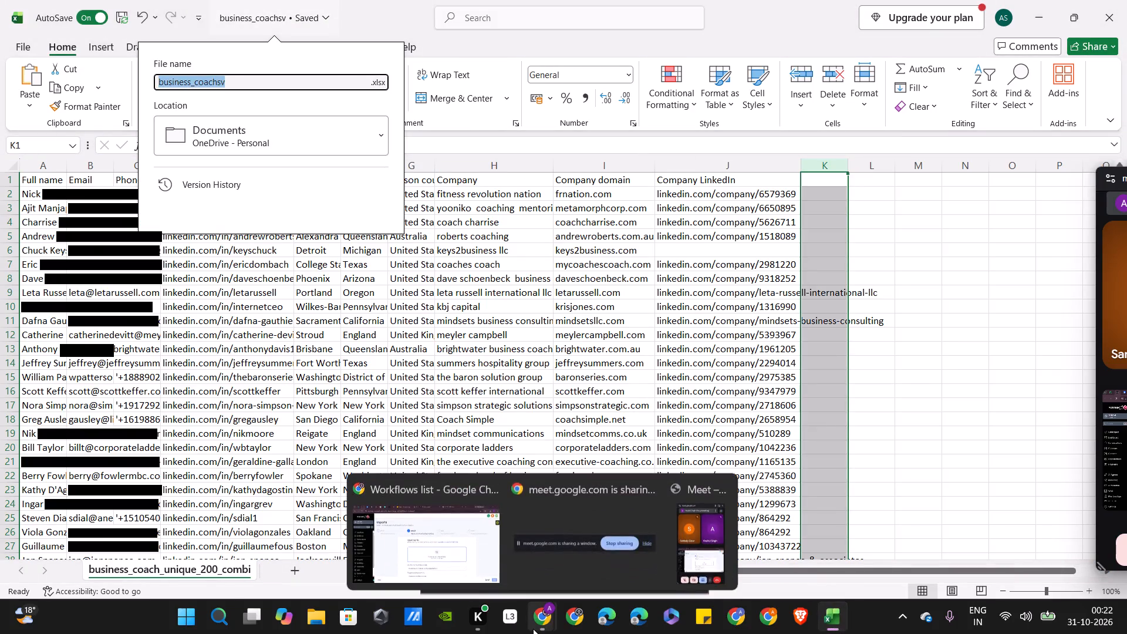
pyautogui.click(471, 570)
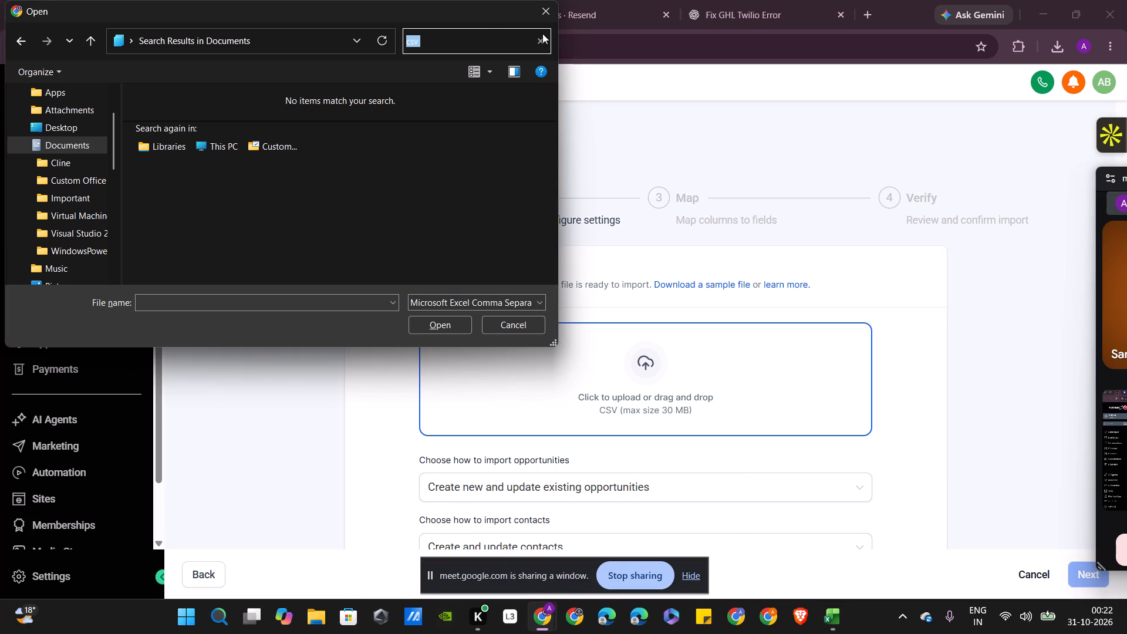
pyautogui.click(537, 37)
pyautogui.hotkey('ctrl', 'v')
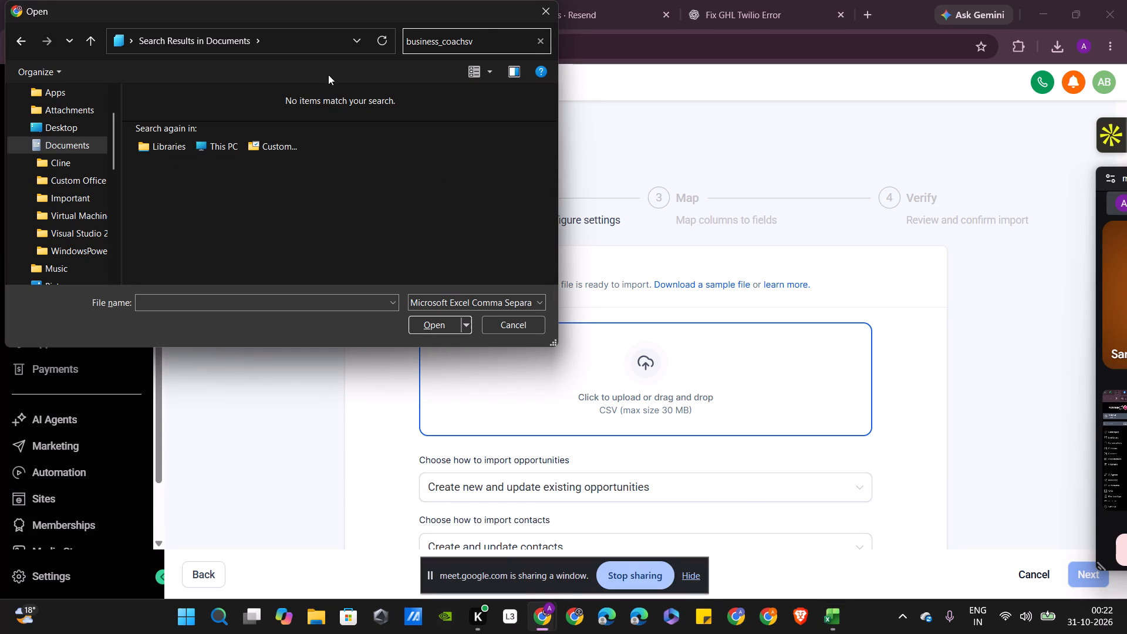
# Search the whole personal OneDrive folder for business_coachsv.
pyautogui.click(43, 128)
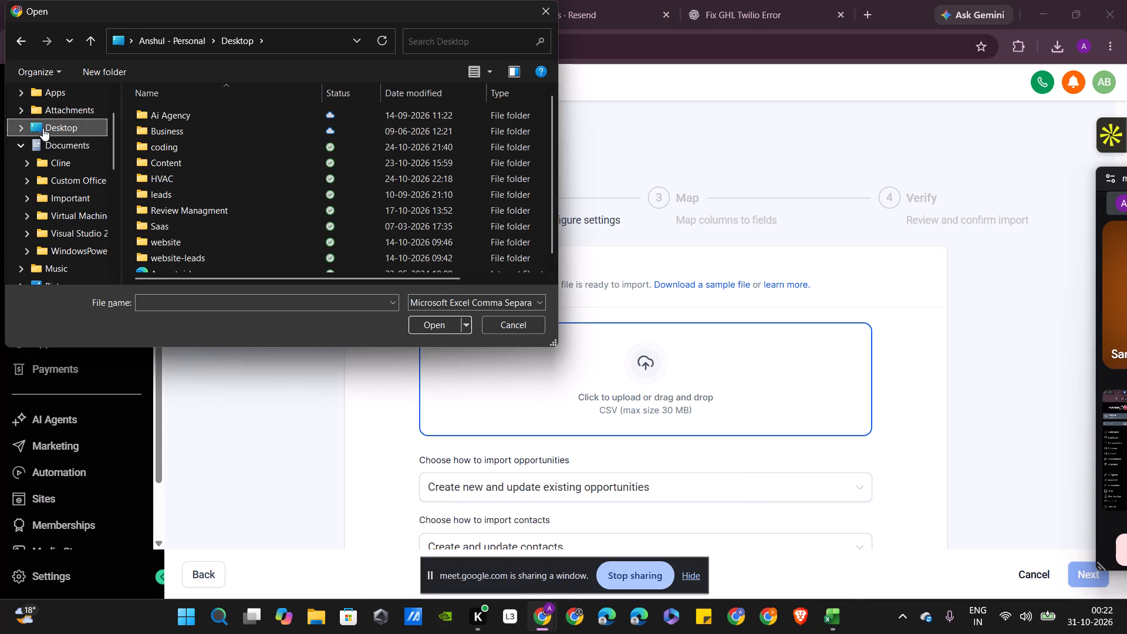
pyautogui.scroll(2, 43, 128)
pyautogui.doubleClick(43, 128)
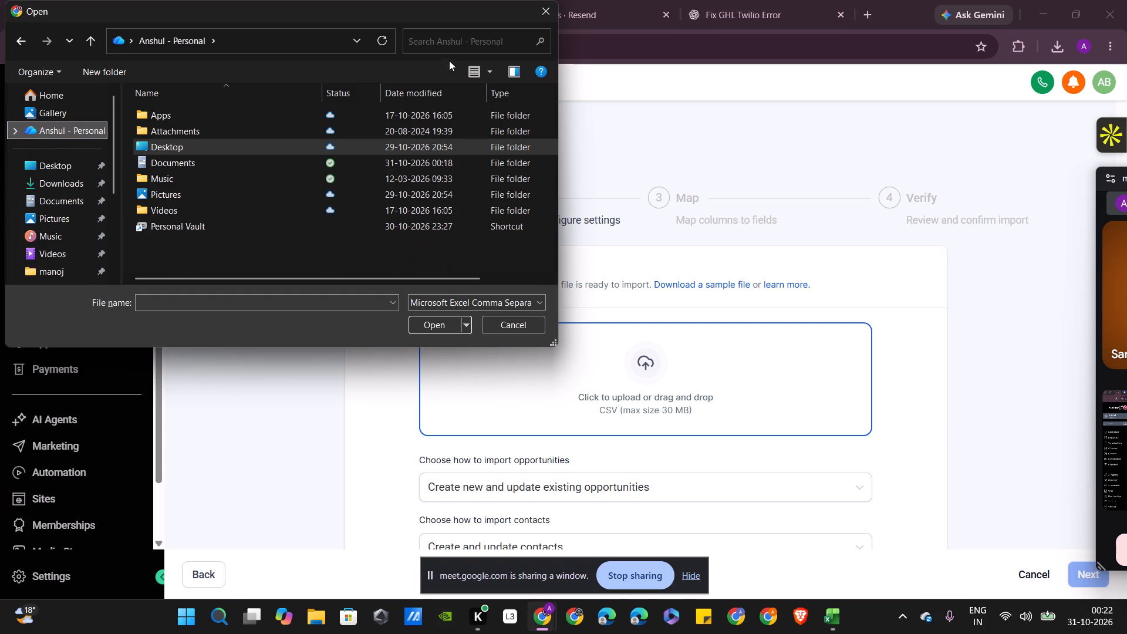
pyautogui.click(453, 46)
pyautogui.hotkey('ctrl', 'v')
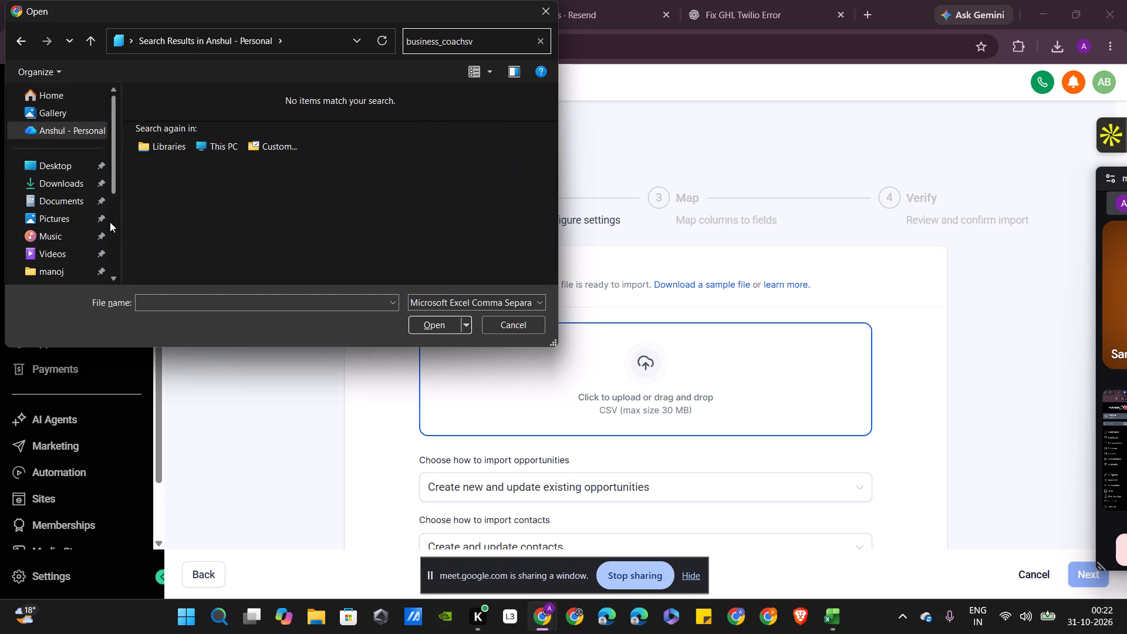
# Search This PC for business_coachsv and repeat the search in Libraries.
pyautogui.scroll(-1, 89, 209)
pyautogui.scroll(1, 76, 176)
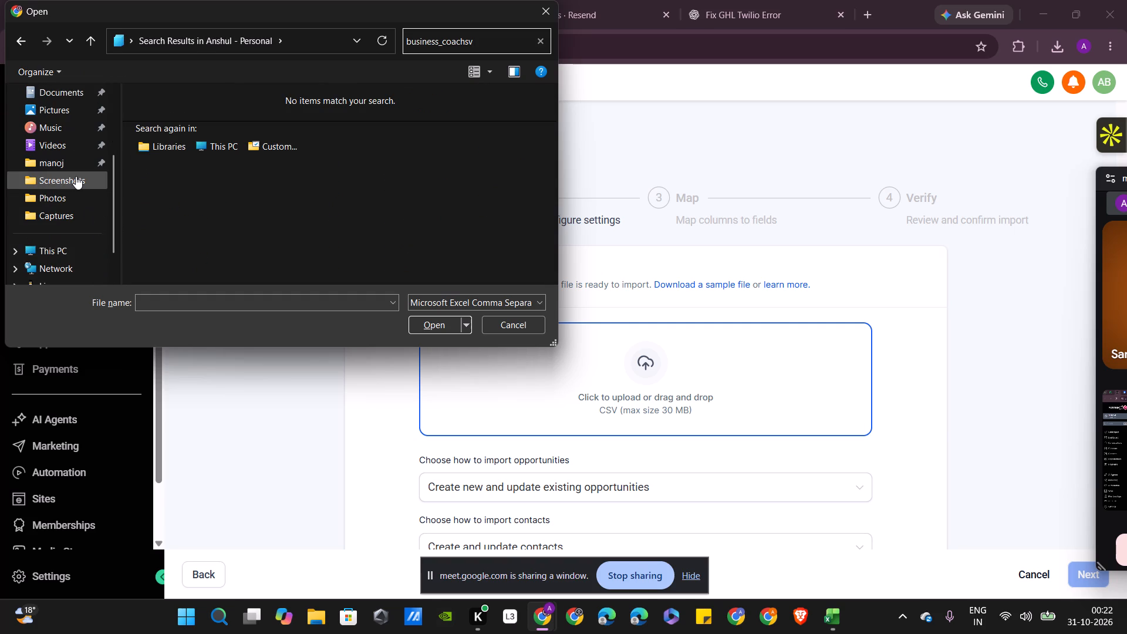
pyautogui.scroll(1, 76, 176)
pyautogui.scroll(-1, 76, 176)
pyautogui.scroll(1, 76, 176)
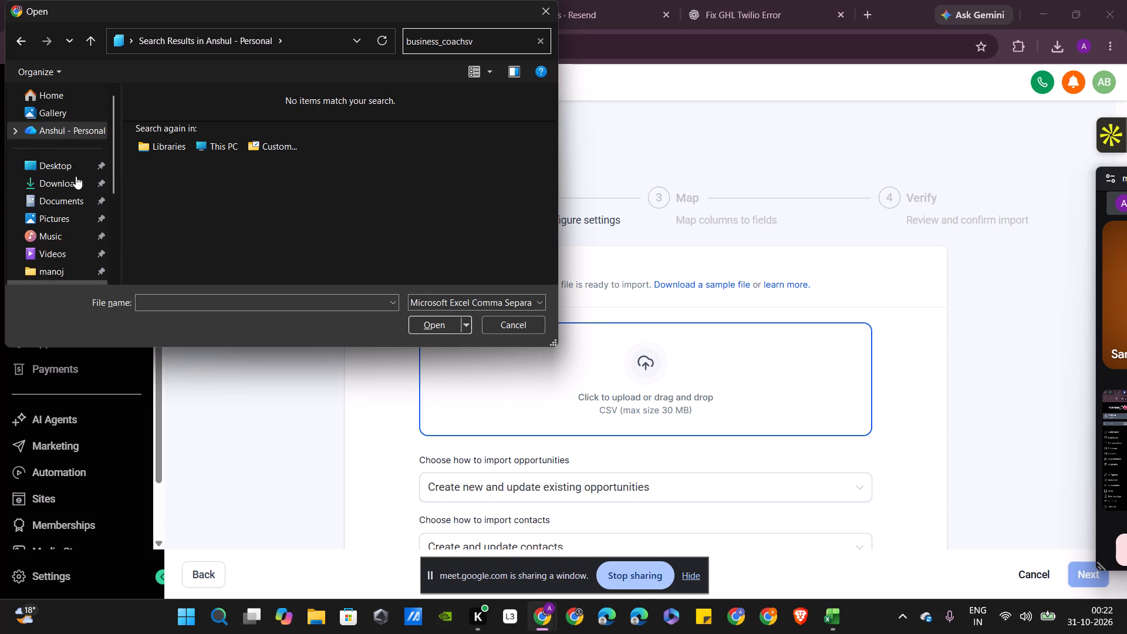
pyautogui.scroll(1, 76, 176)
pyautogui.scroll(-1, 76, 176)
pyautogui.click(39, 218)
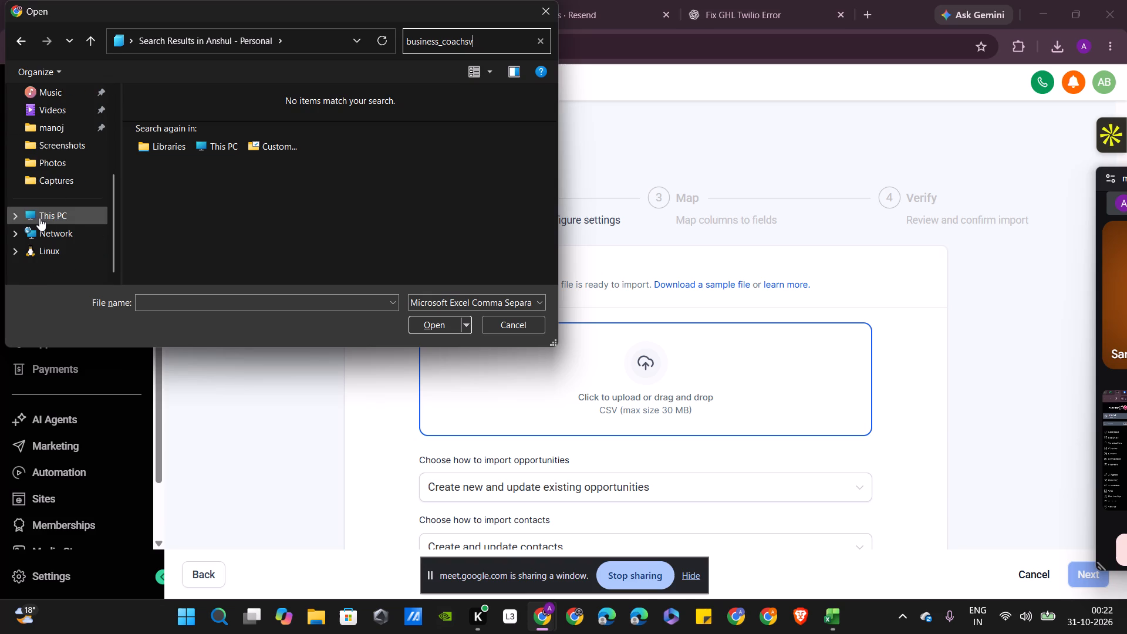
pyautogui.click(432, 42)
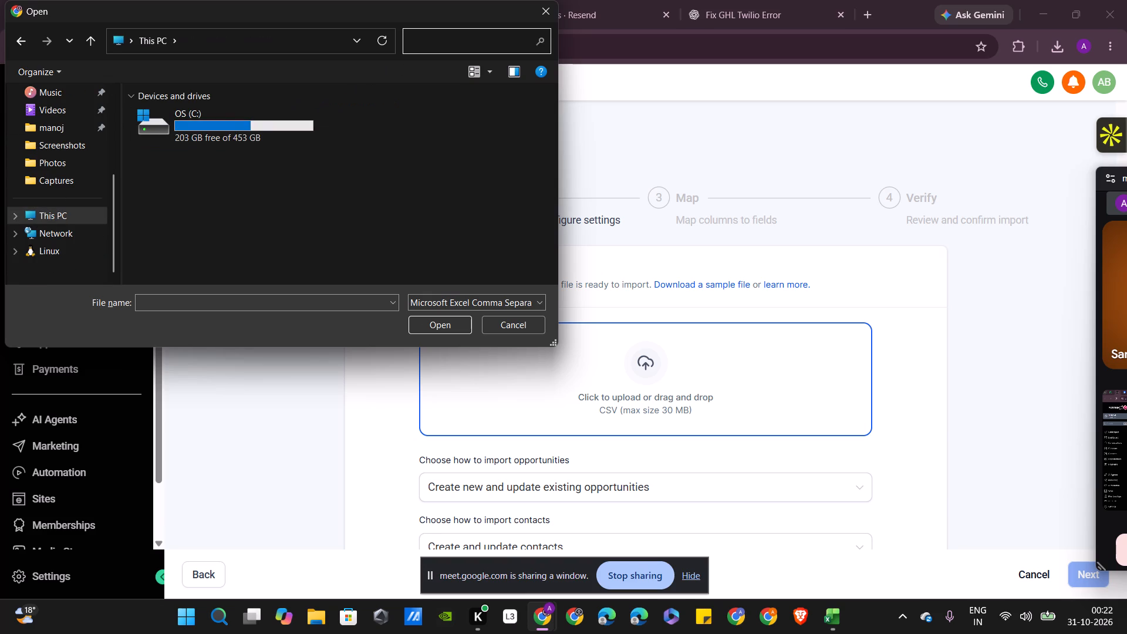
pyautogui.hotkey('ctrl', 'c')
pyautogui.hotkey('ctrl', 'v')
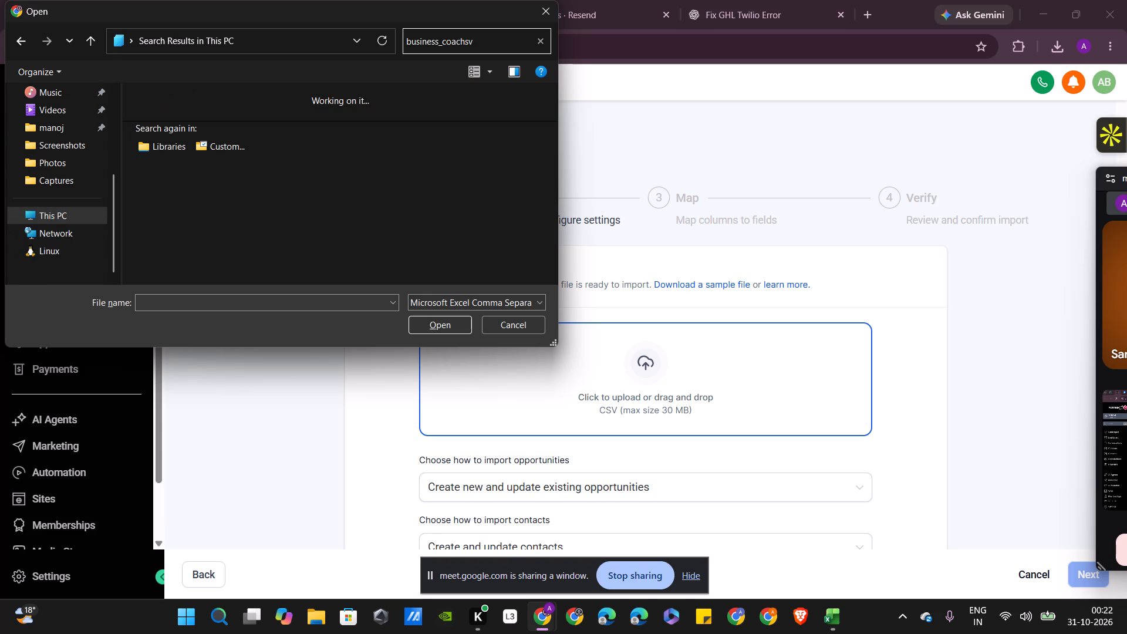
pyautogui.click(157, 149)
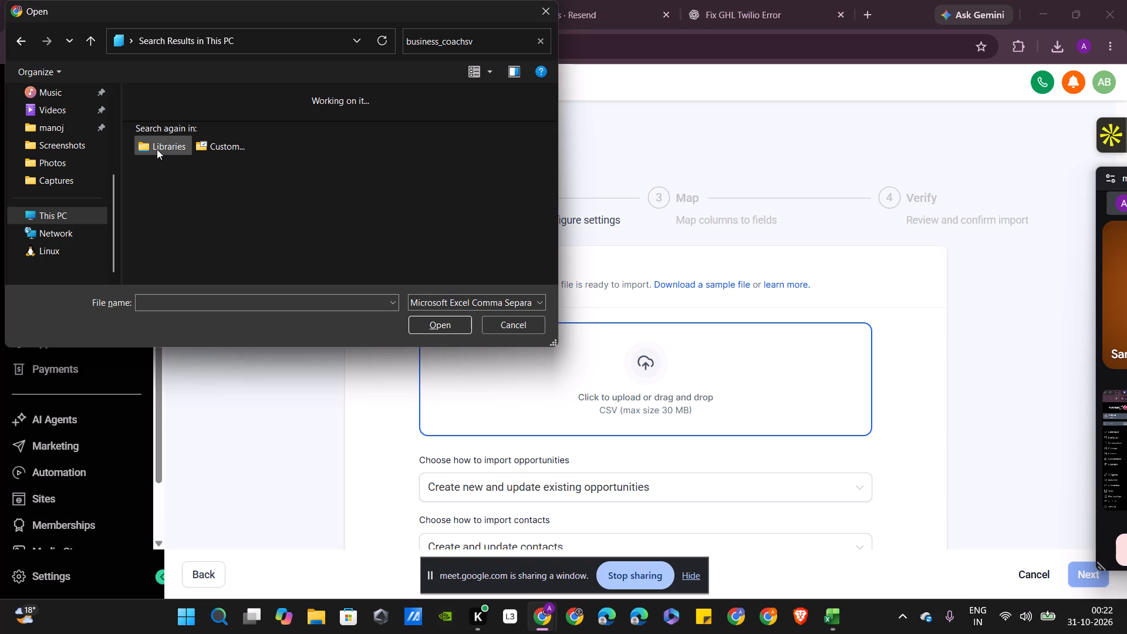
# Switch to Excel, look up business_coachsv among the recent files, reopen it and close the workbook.
pyautogui.click(825, 605)
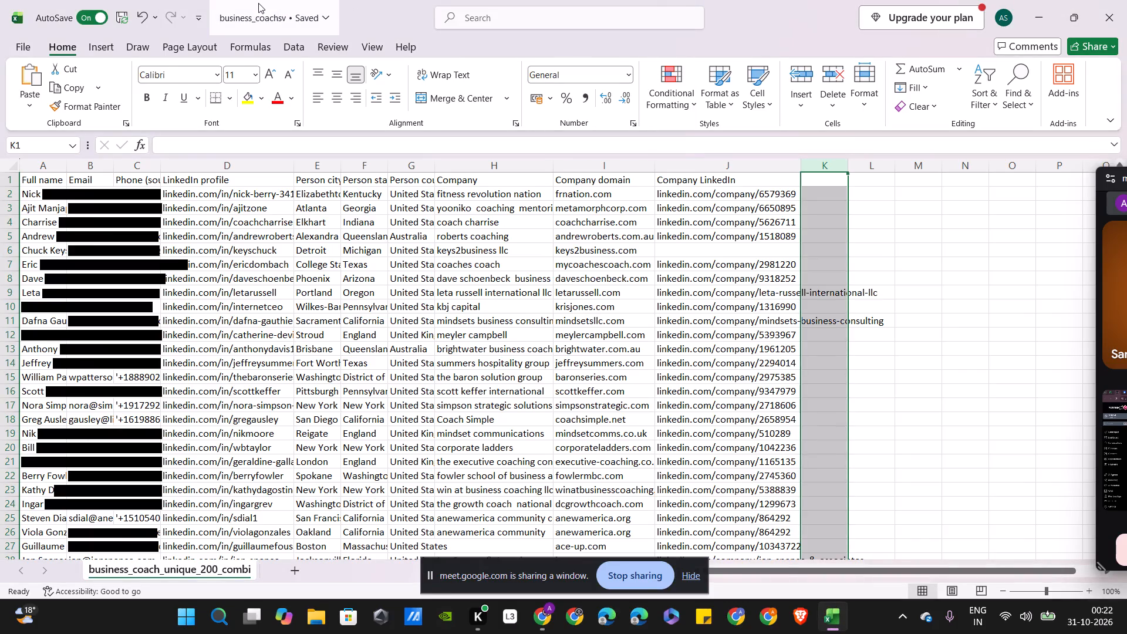
pyautogui.click(13, 43)
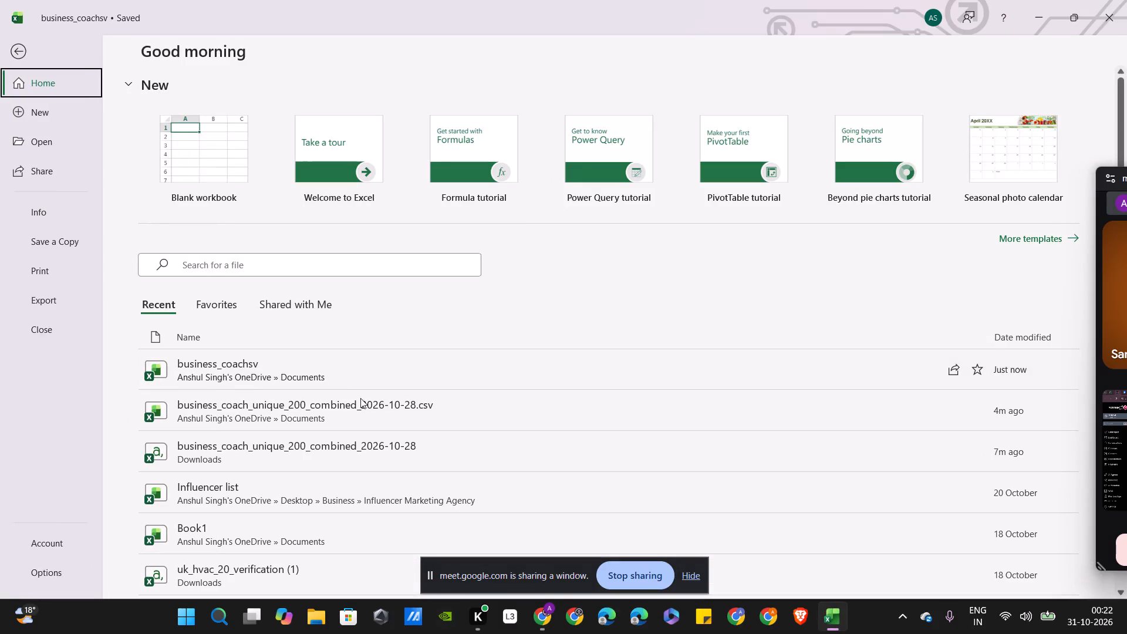
pyautogui.click(229, 369)
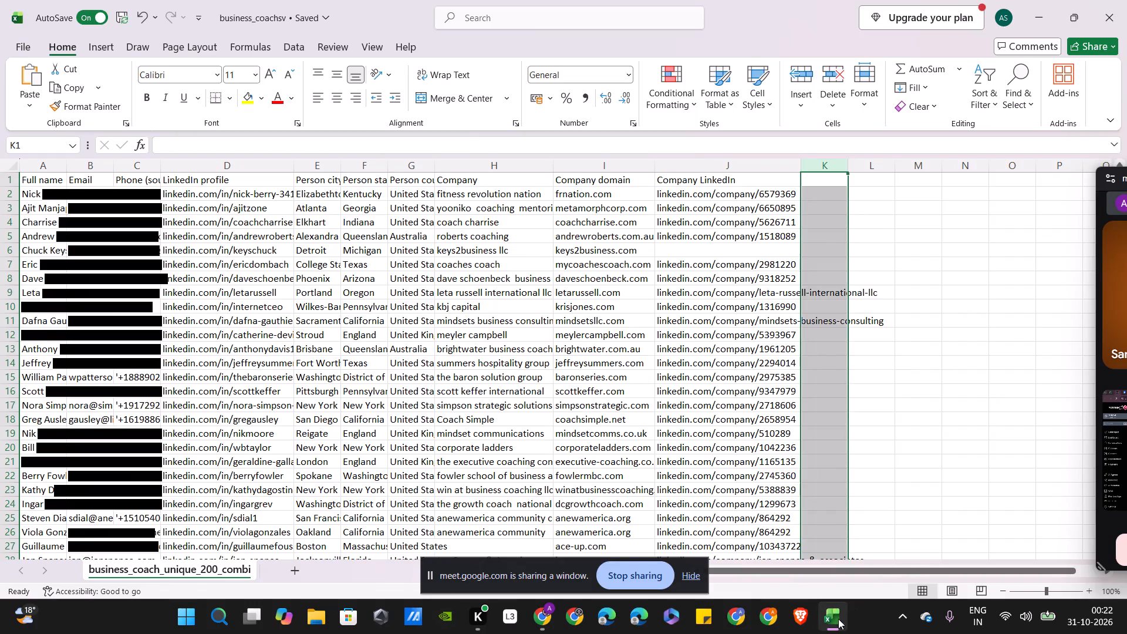
pyautogui.click(903, 490)
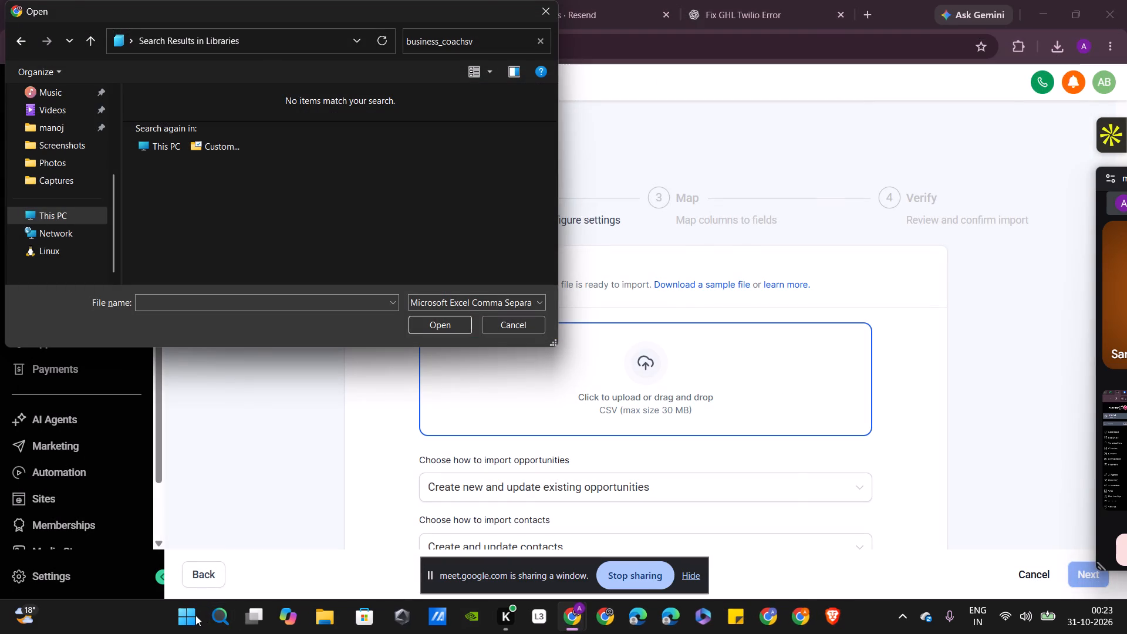
# Search Windows for business_coachsv, then dismiss the search and close Chrome's file chooser.
pyautogui.click(242, 614)
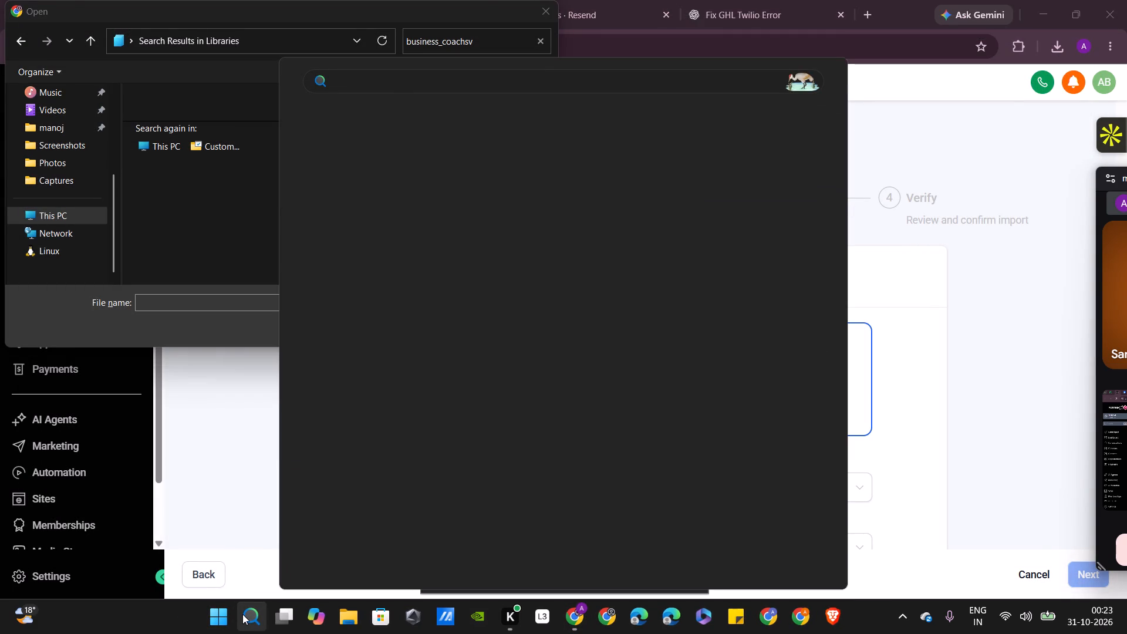
pyautogui.hotkey('ctrl', 'v')
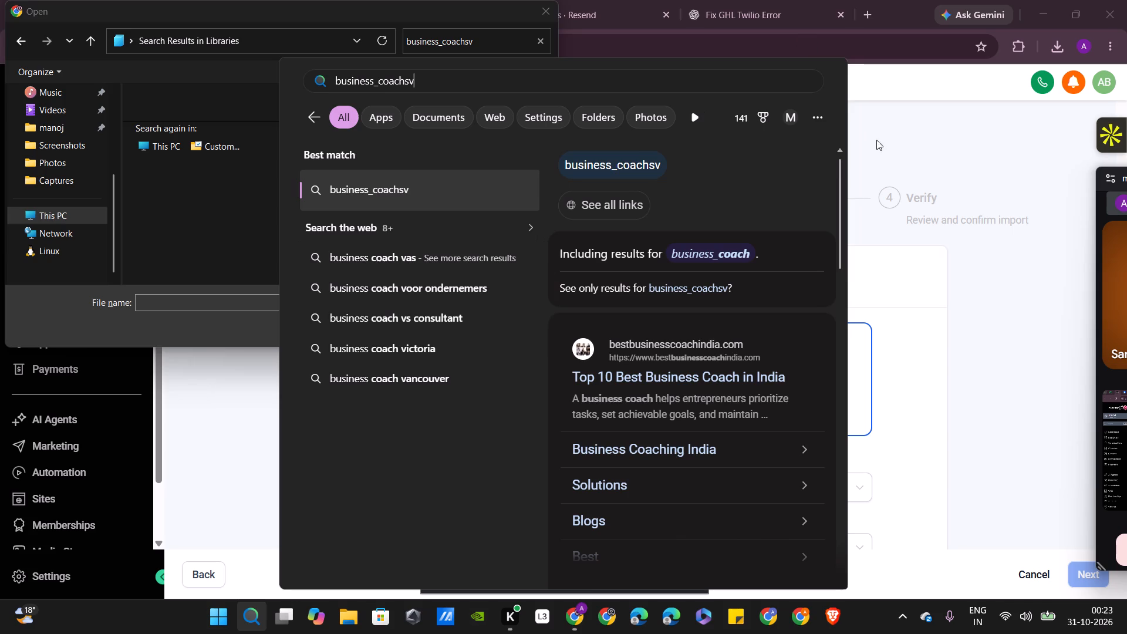
pyautogui.click(885, 161)
pyautogui.click(547, 19)
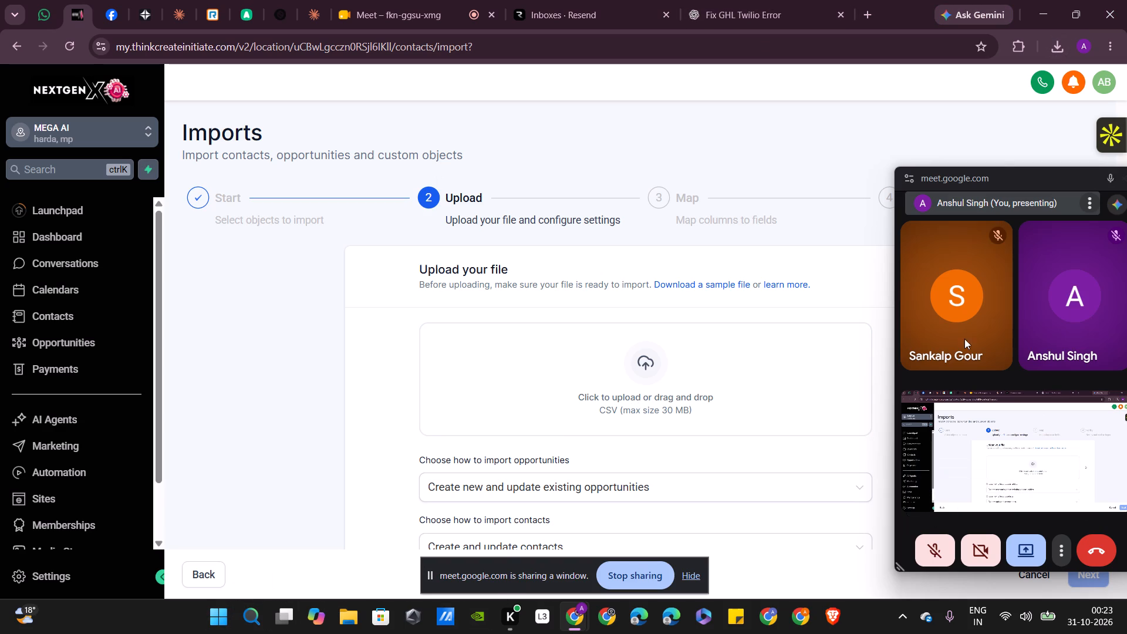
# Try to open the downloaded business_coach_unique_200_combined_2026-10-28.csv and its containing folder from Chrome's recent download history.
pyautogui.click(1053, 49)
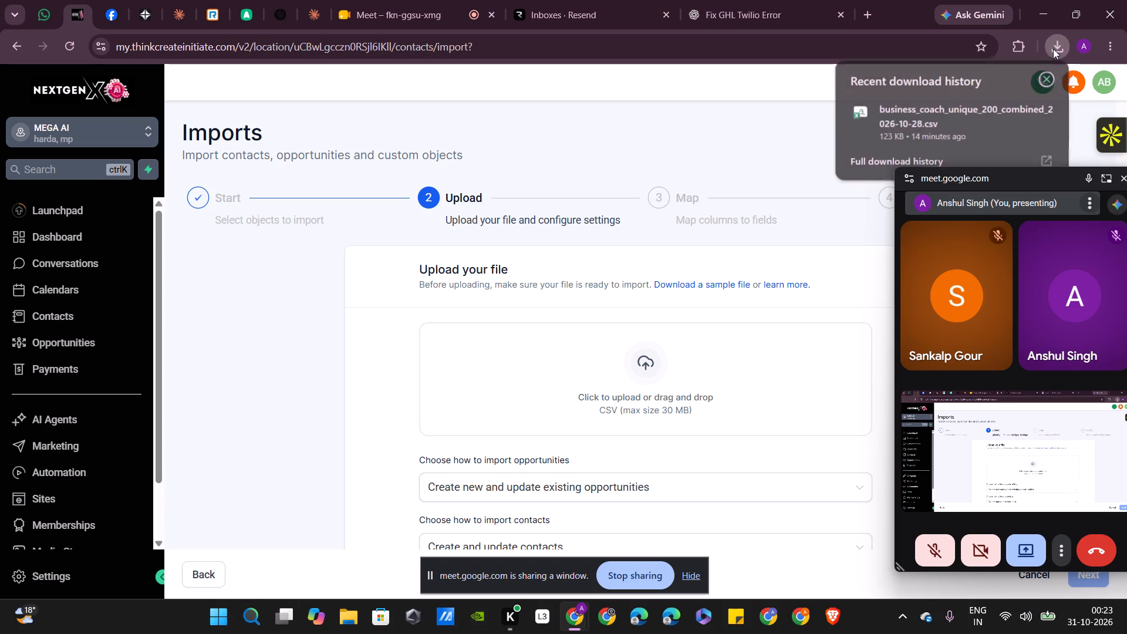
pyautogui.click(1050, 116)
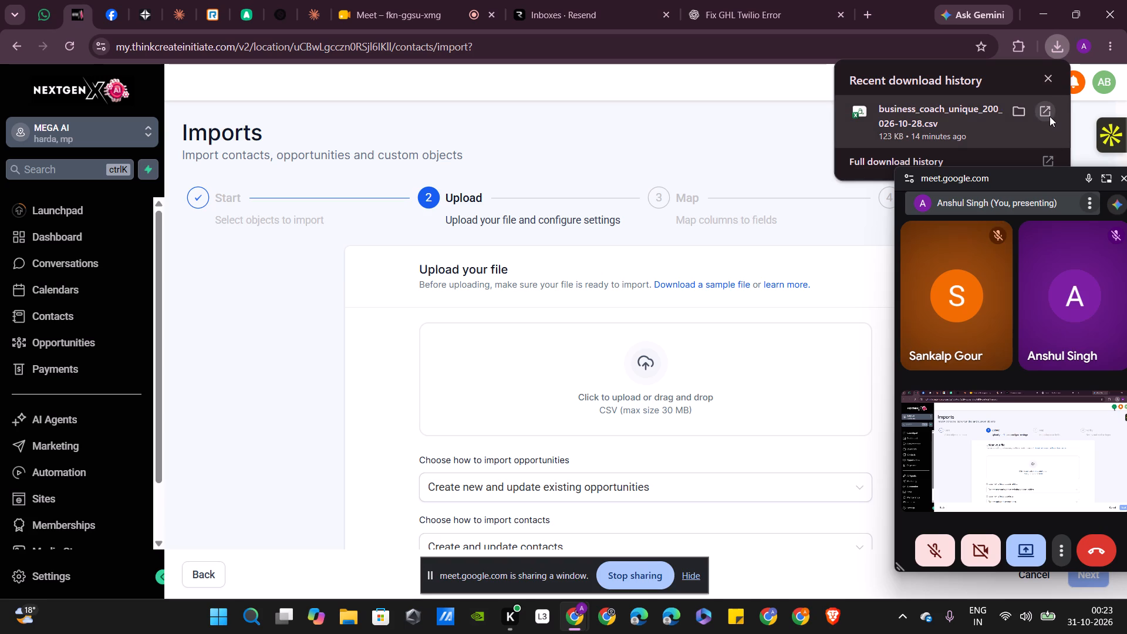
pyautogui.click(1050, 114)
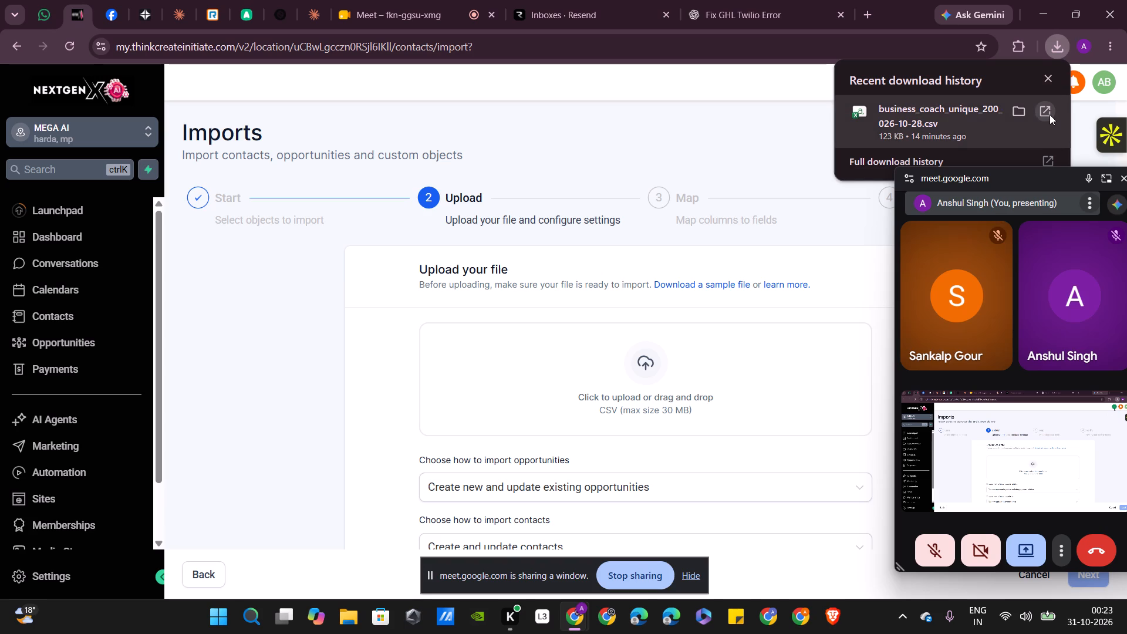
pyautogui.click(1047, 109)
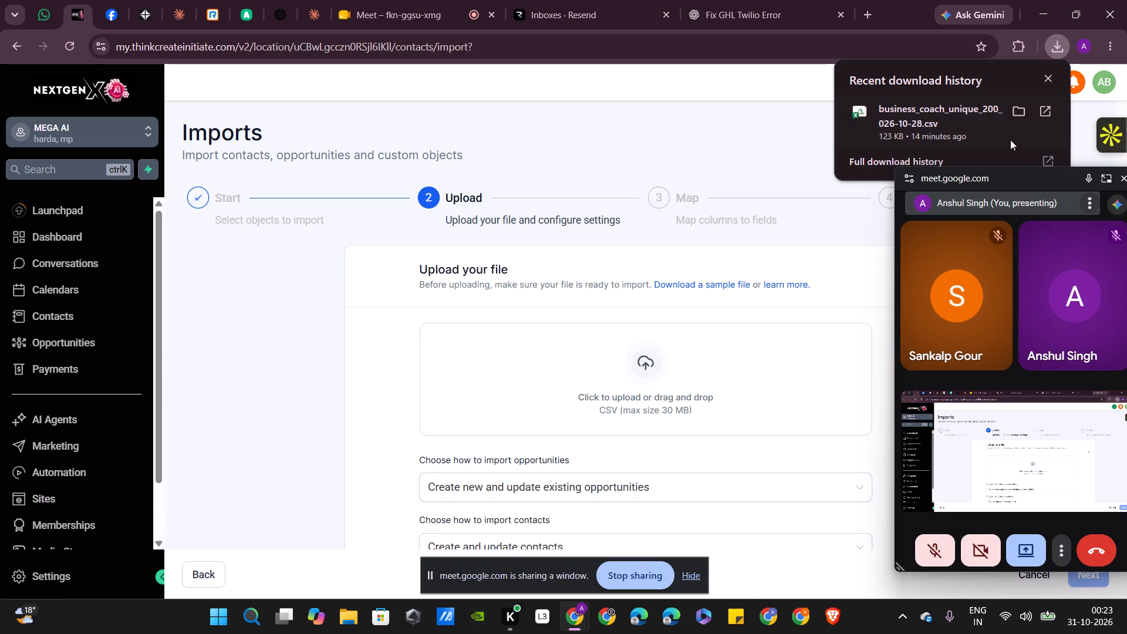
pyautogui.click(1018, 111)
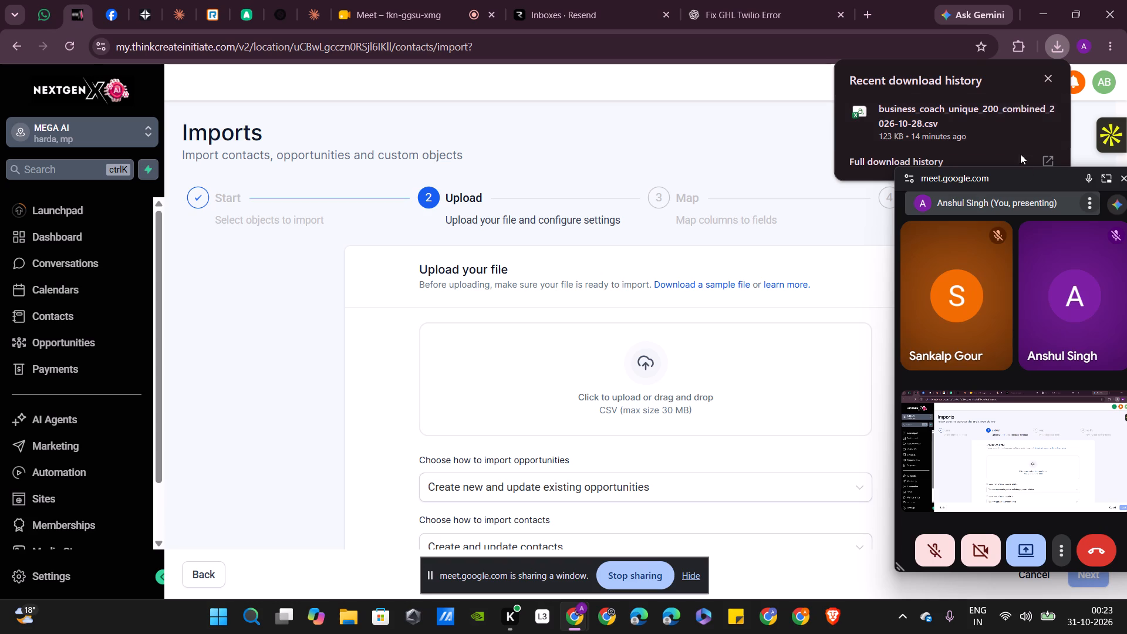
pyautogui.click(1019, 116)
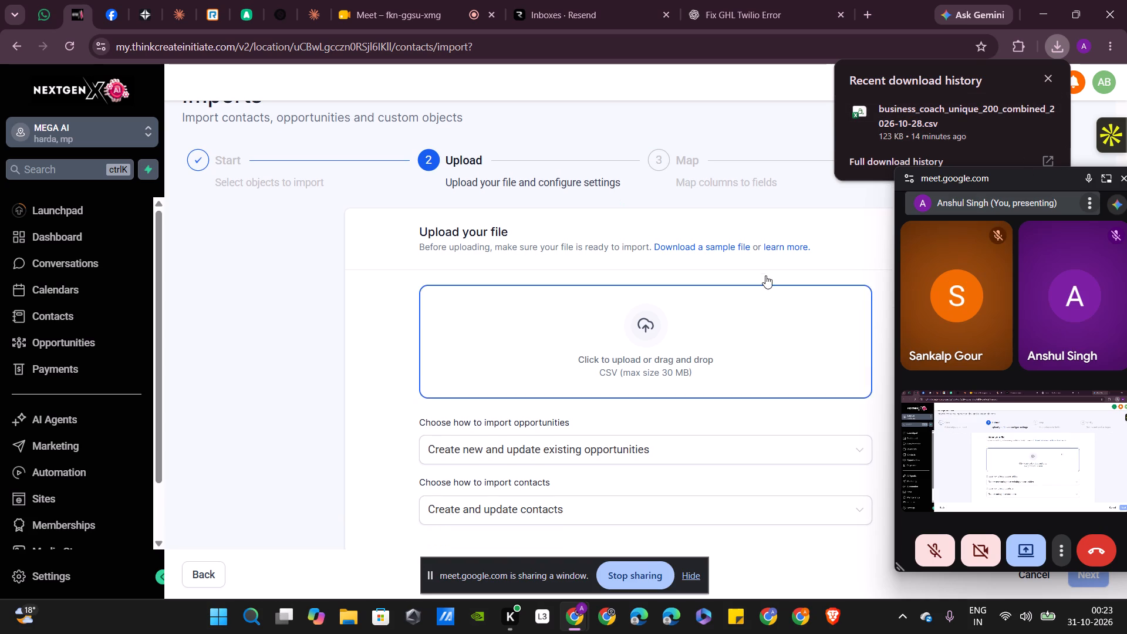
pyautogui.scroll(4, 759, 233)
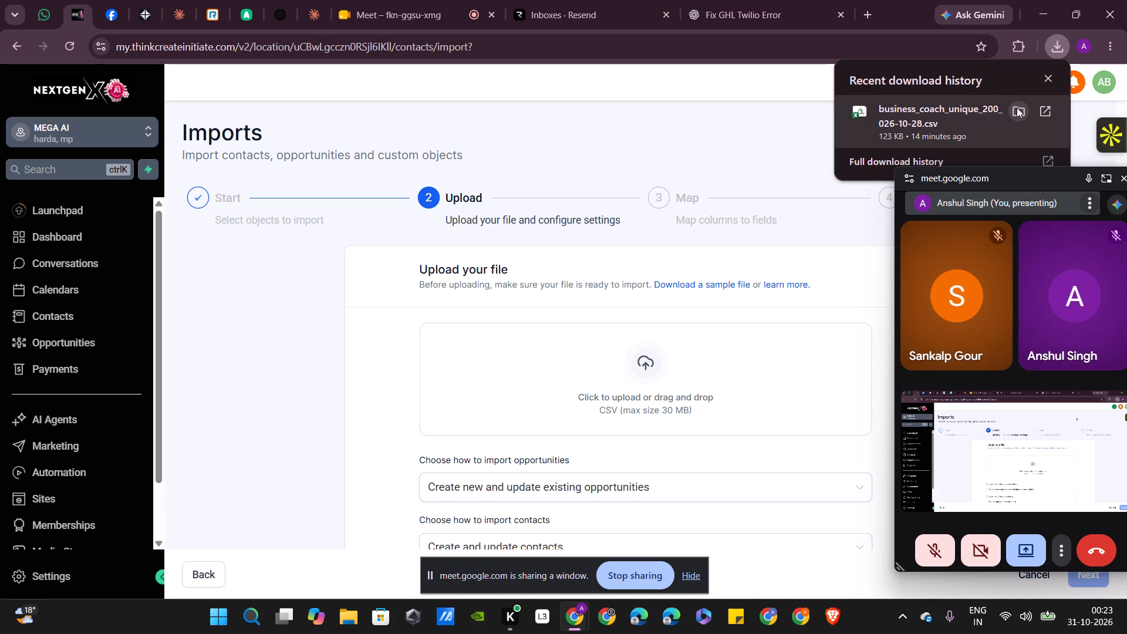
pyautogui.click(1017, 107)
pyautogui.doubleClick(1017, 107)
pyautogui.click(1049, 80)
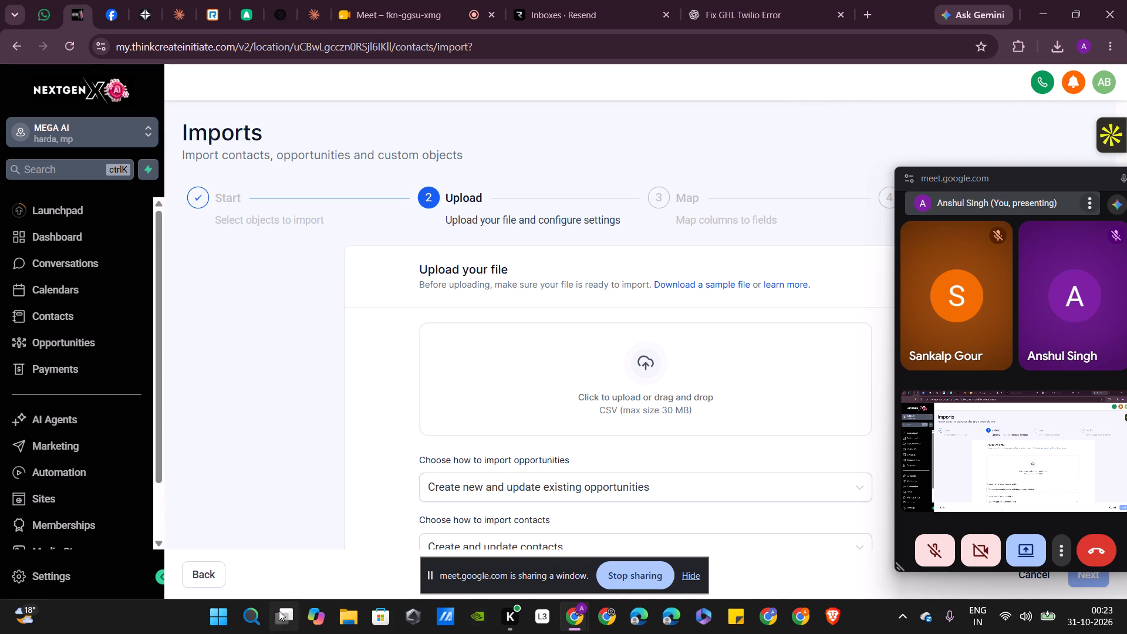
# Switch to File Explorer and open the OneDrive Documents folder to locate business_coachsv.
pyautogui.click(343, 612)
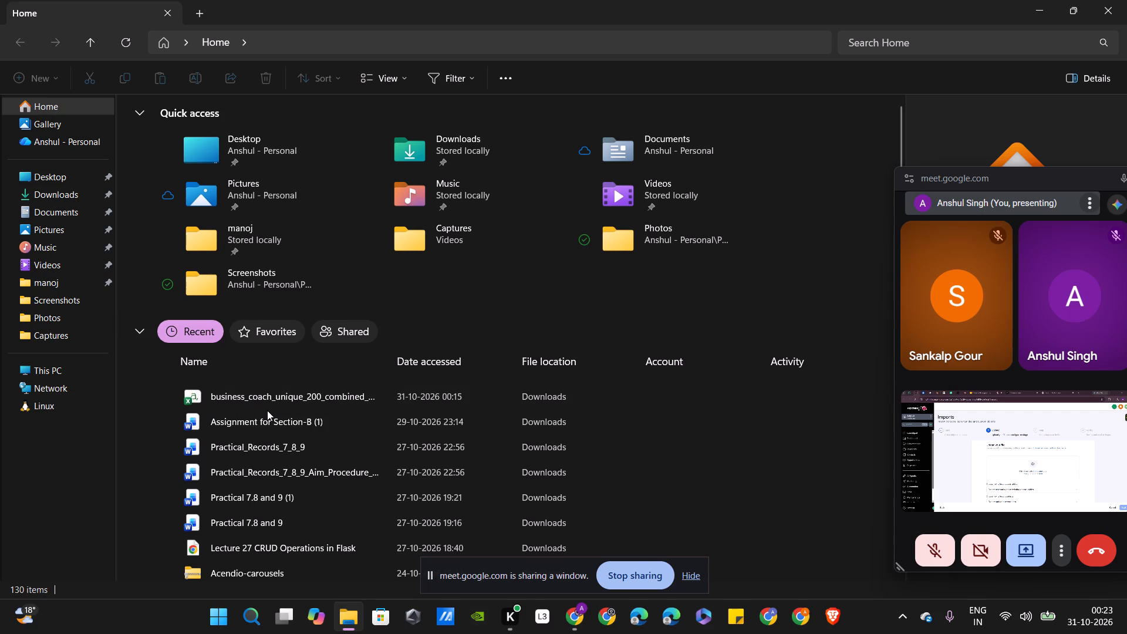
pyautogui.hscroll(1, 228, 449)
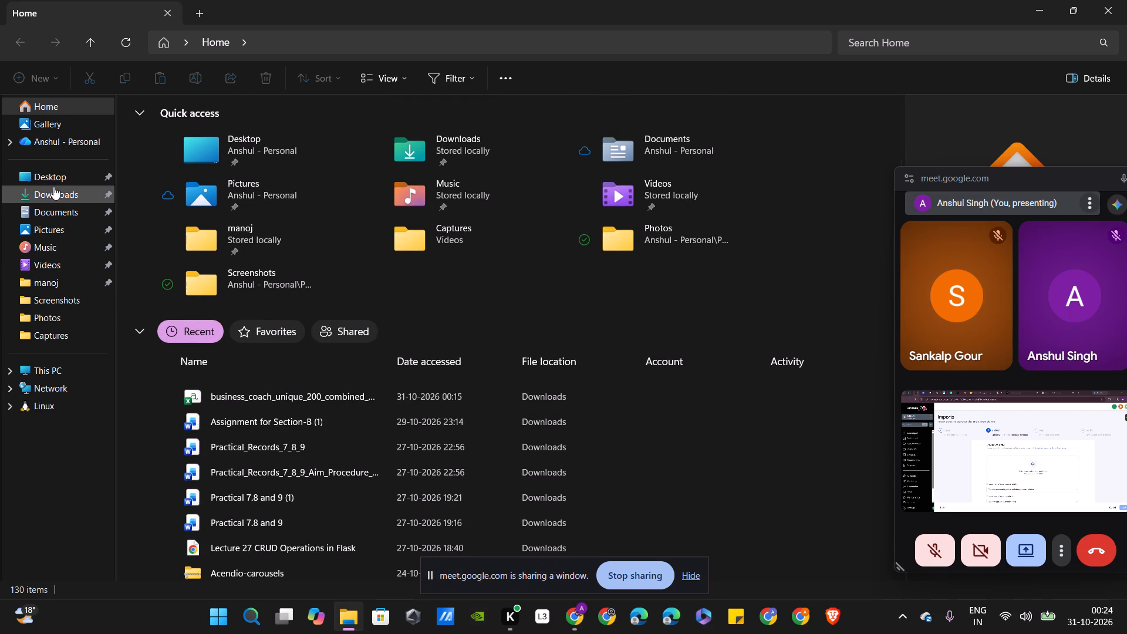
pyautogui.click(48, 215)
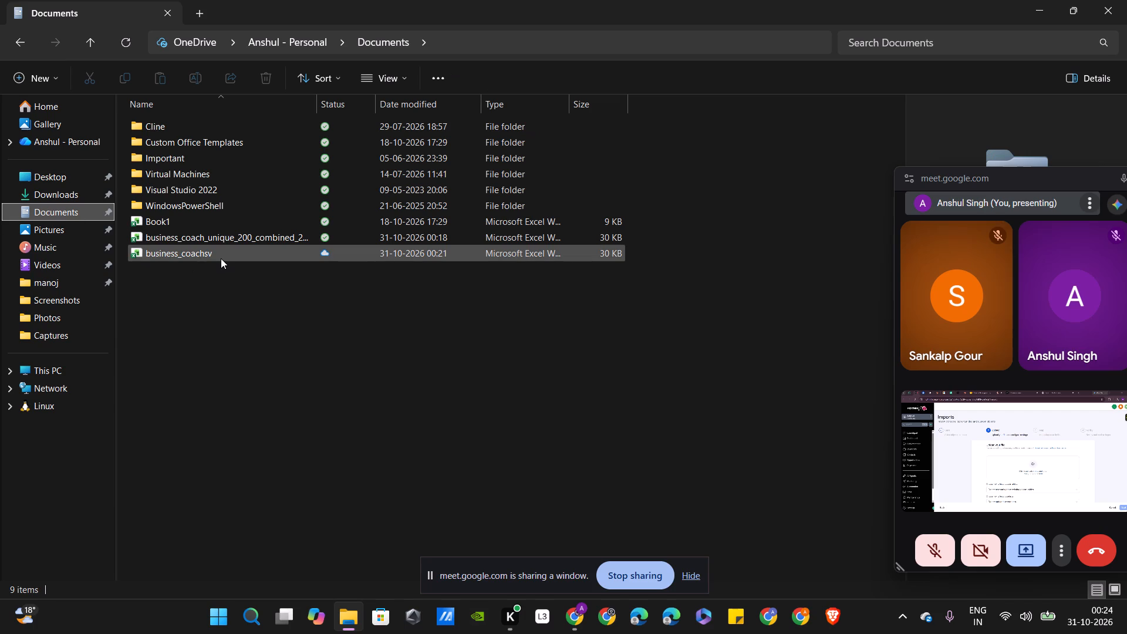
# Return to the Imports page in Chrome, browse Documents for business_coachsv in the CSV upload chooser, and close the chooser.
pyautogui.click(573, 621)
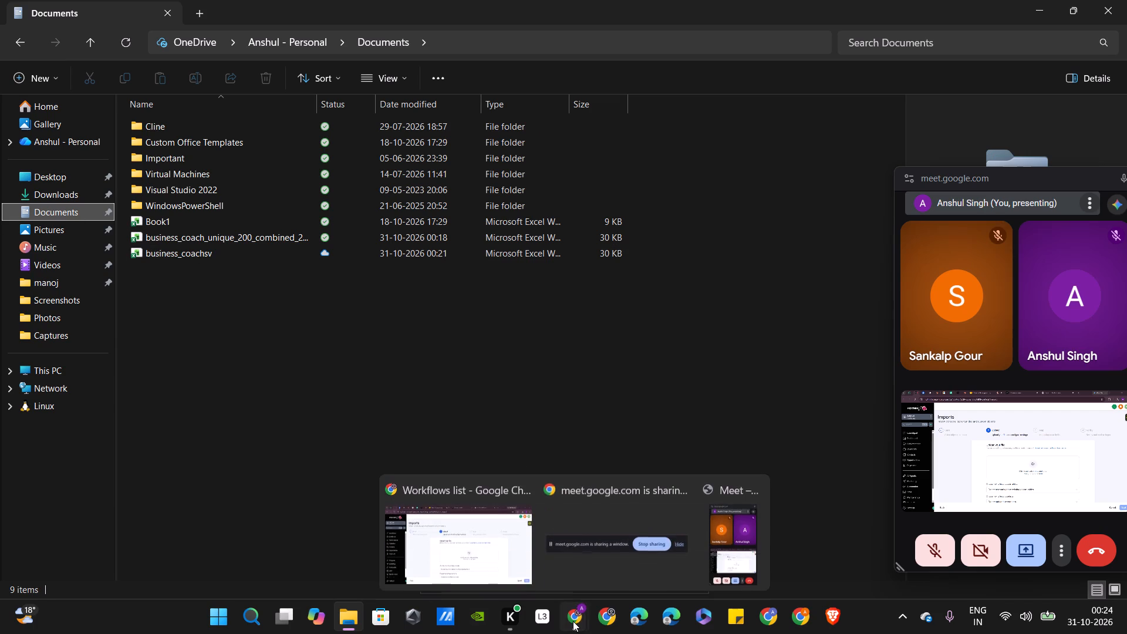
pyautogui.click(496, 562)
pyautogui.click(531, 385)
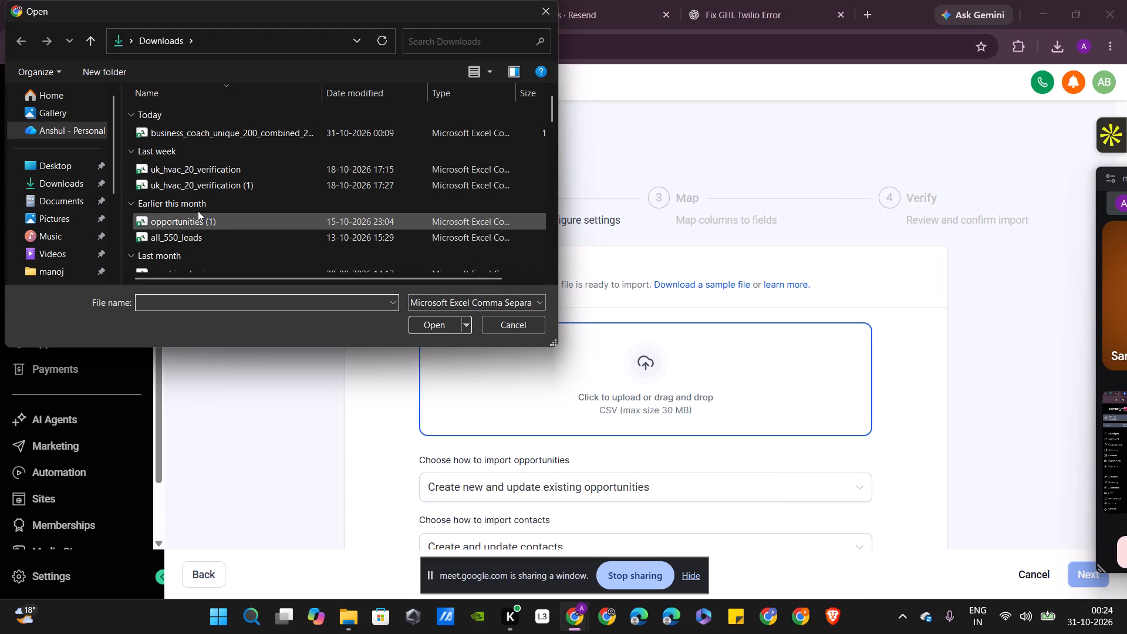
pyautogui.click(67, 195)
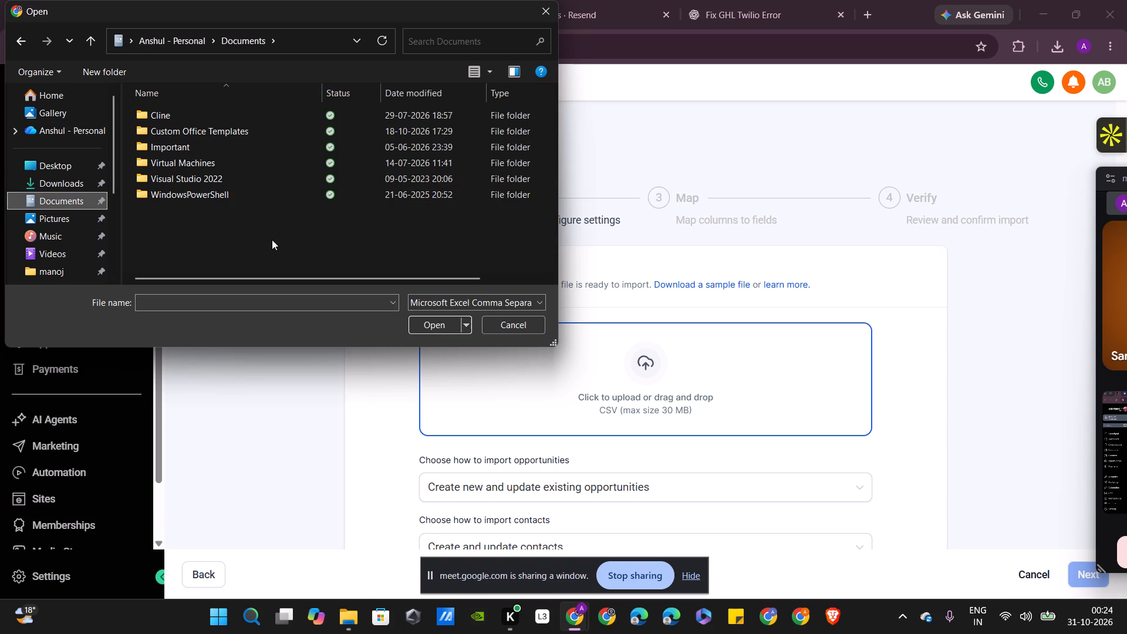
pyautogui.scroll(-1, 90, 165)
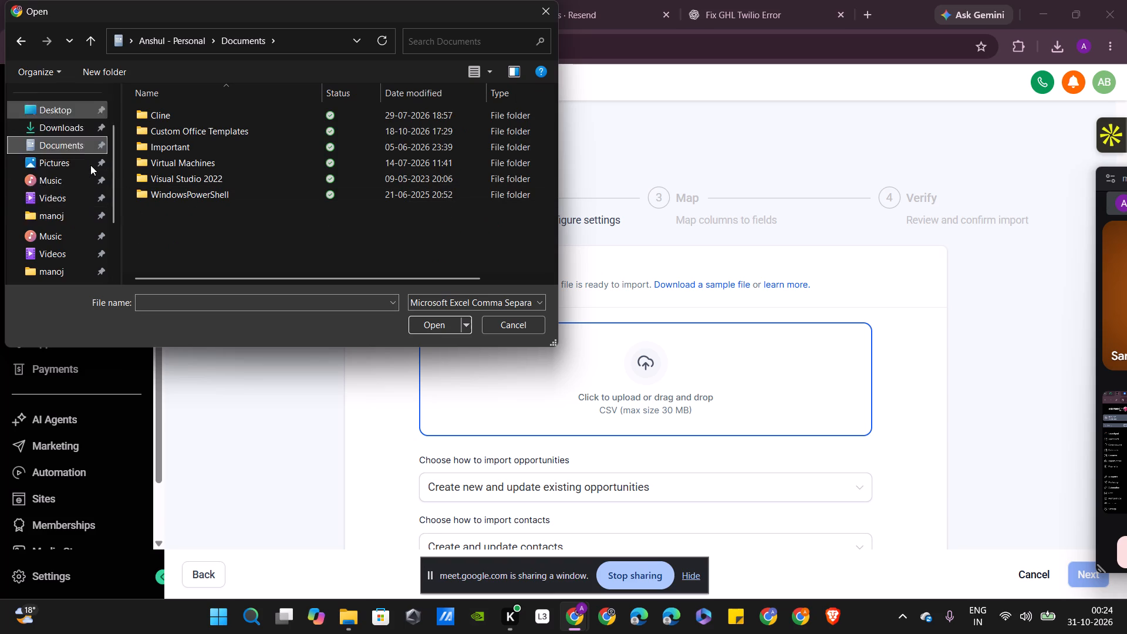
pyautogui.scroll(-1, 90, 165)
pyautogui.scroll(2, 90, 165)
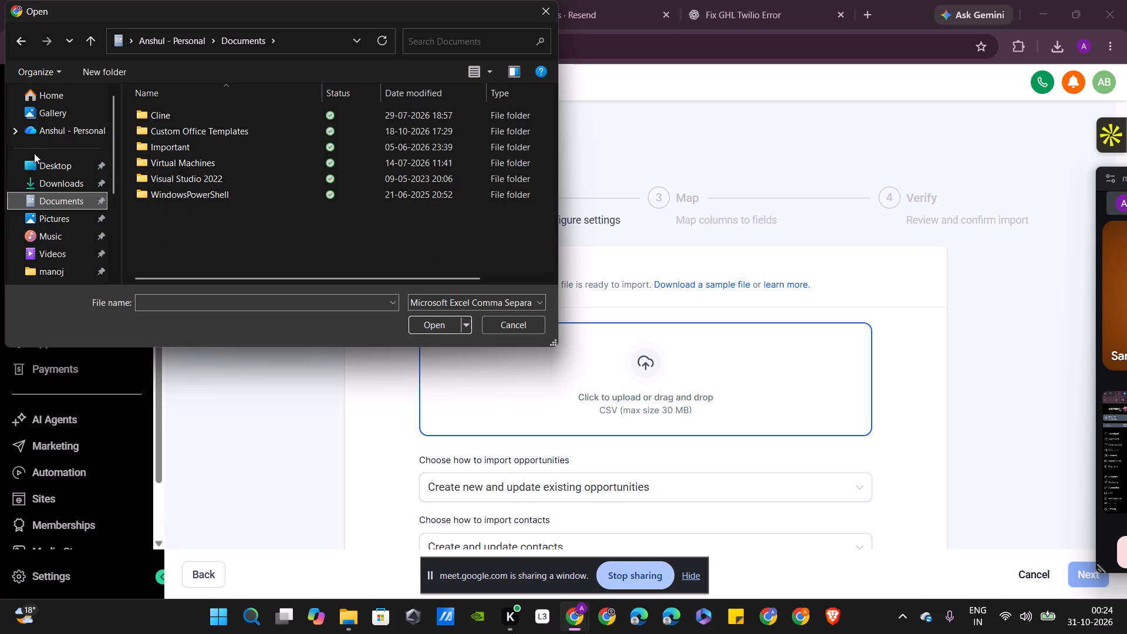
pyautogui.doubleClick(76, 199)
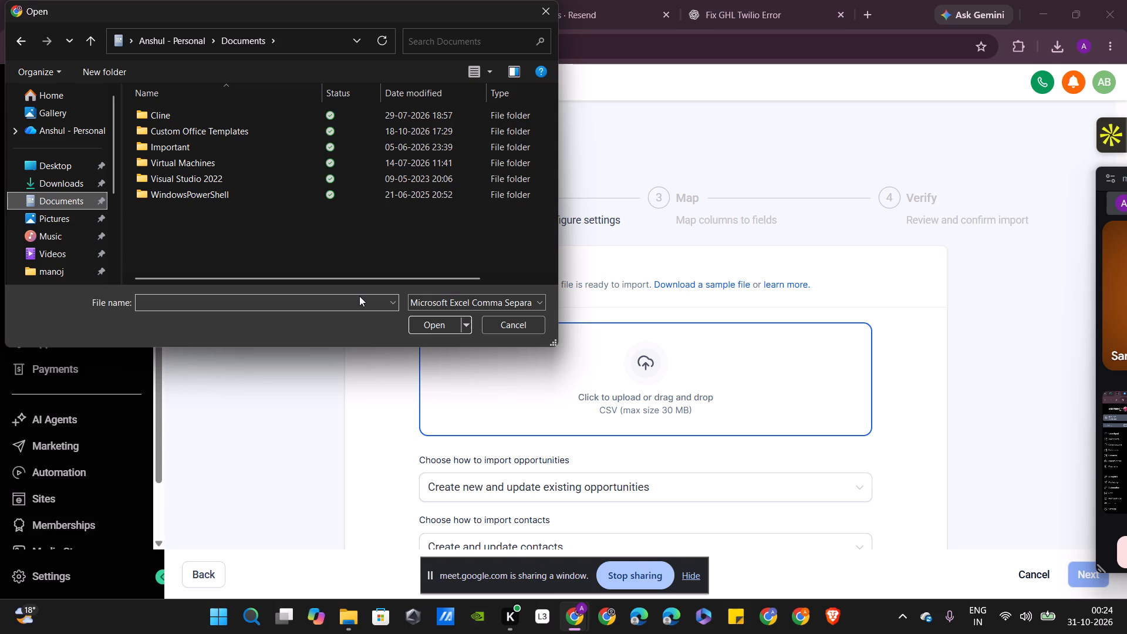
pyautogui.click(538, 9)
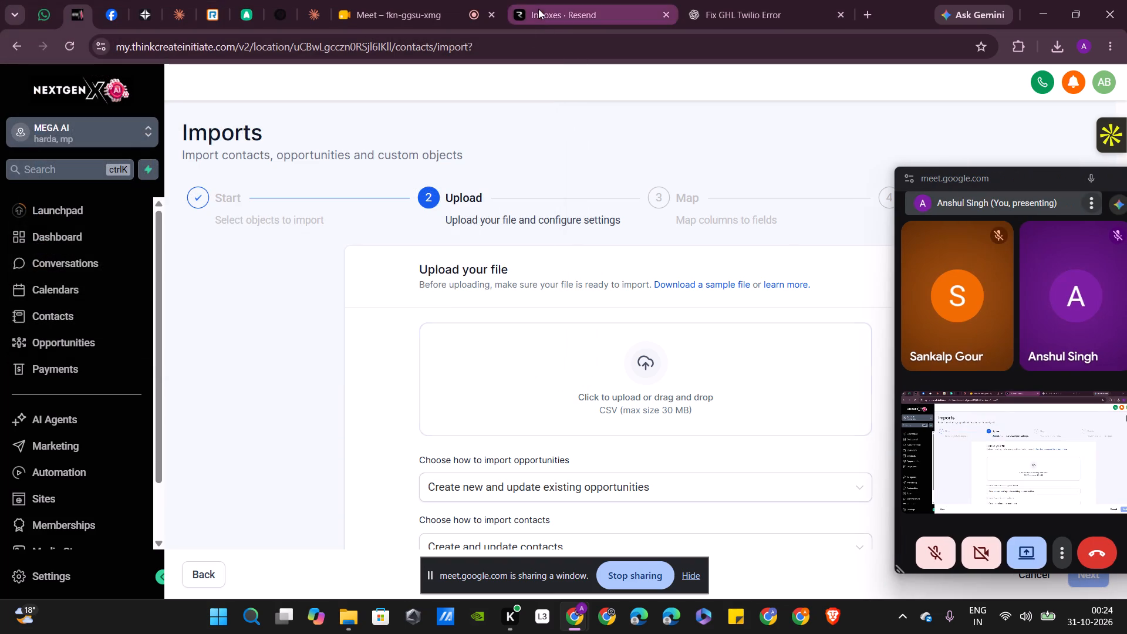
# Switch to File Explorer and rename business_coachsv in the Documents folder to business_coach.csv.
pyautogui.click(349, 620)
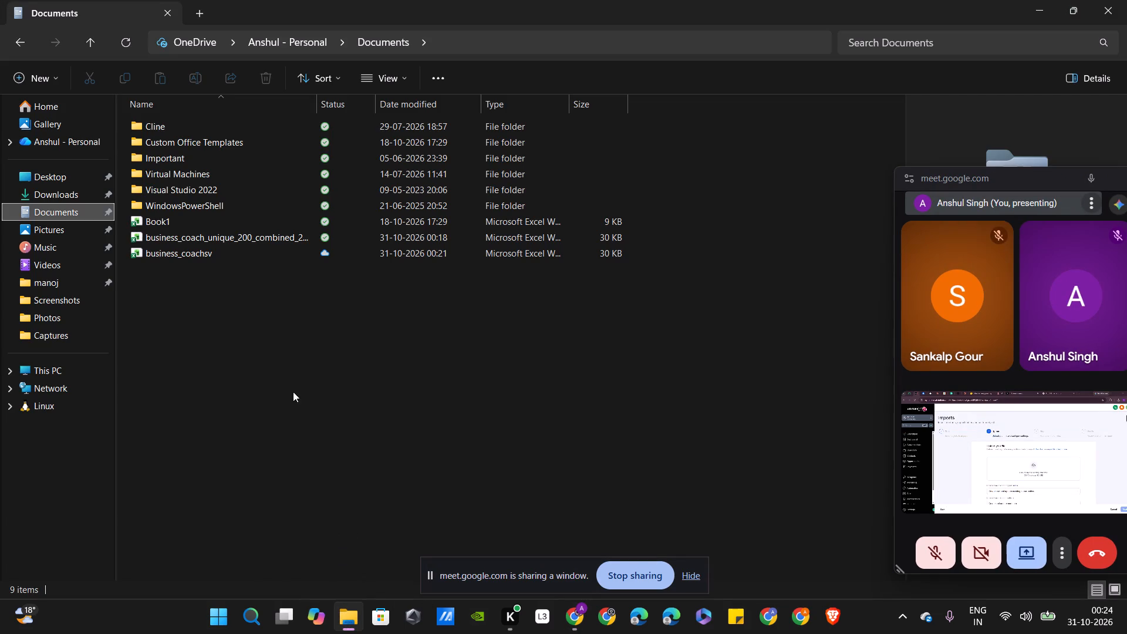
pyautogui.moveTo(224, 252); pyautogui.dragTo(242, 265)
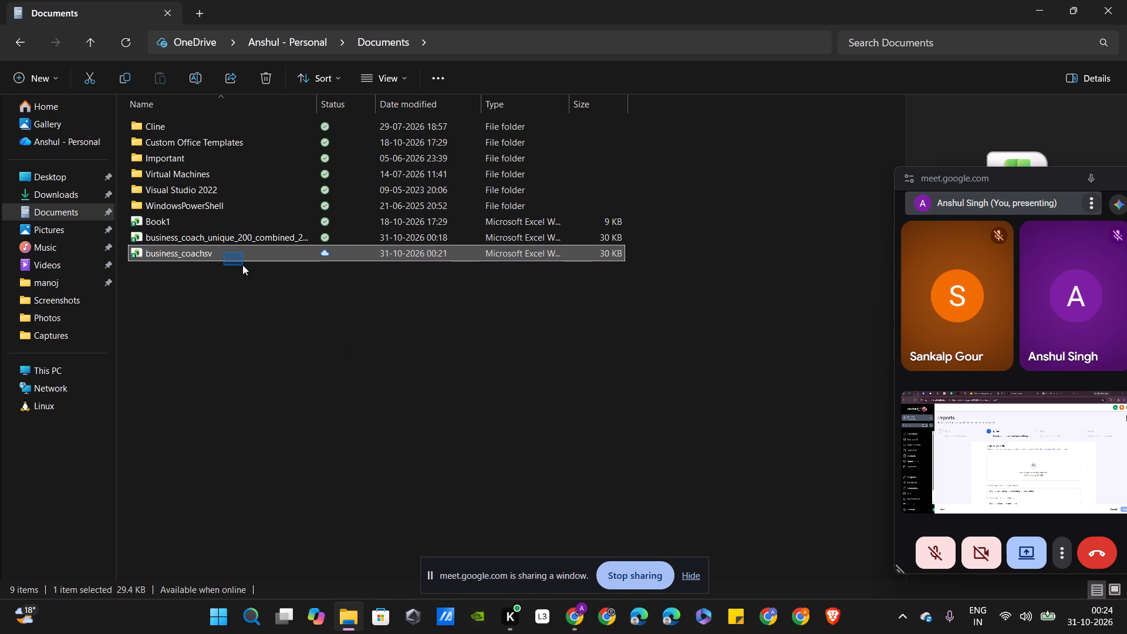
pyautogui.rightClick(272, 258)
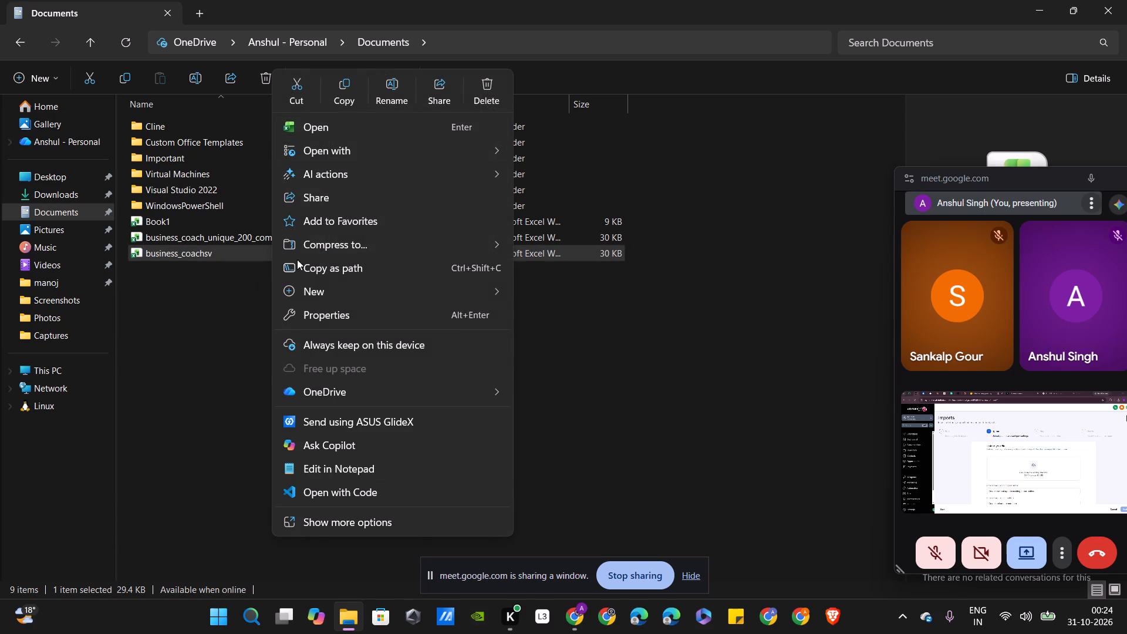
pyautogui.click(199, 332)
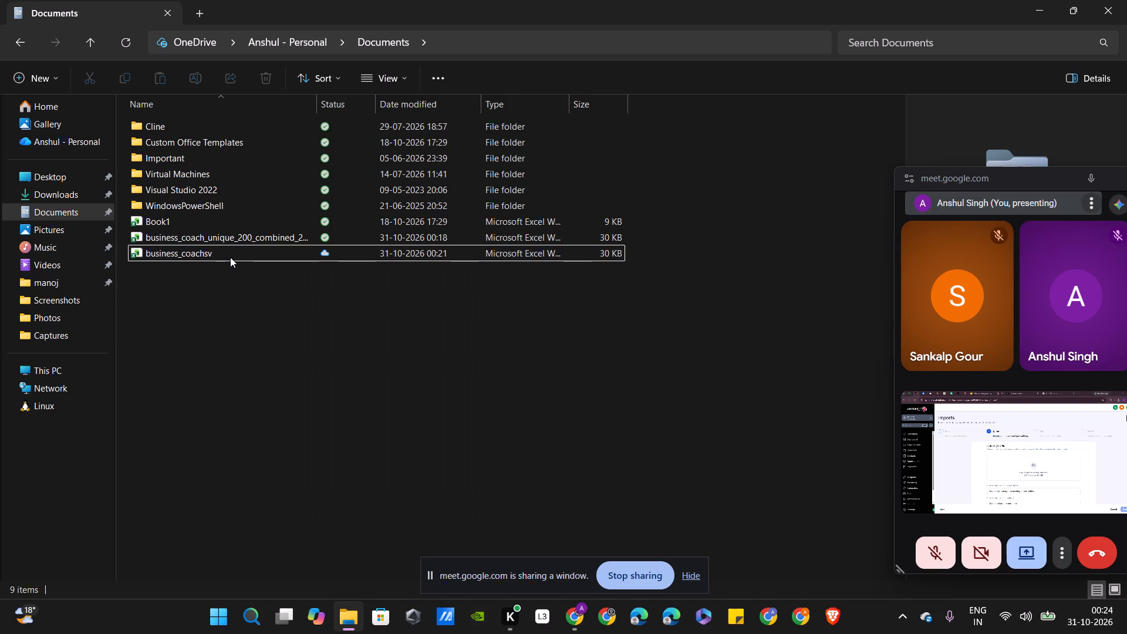
pyautogui.rightClick(230, 257)
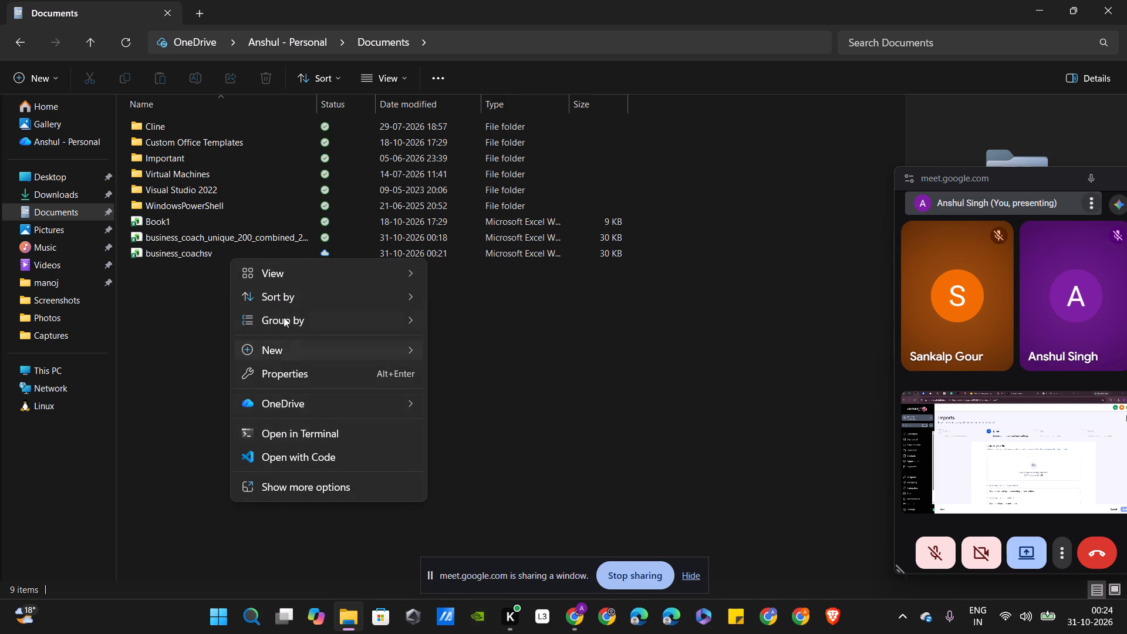
pyautogui.click(197, 261)
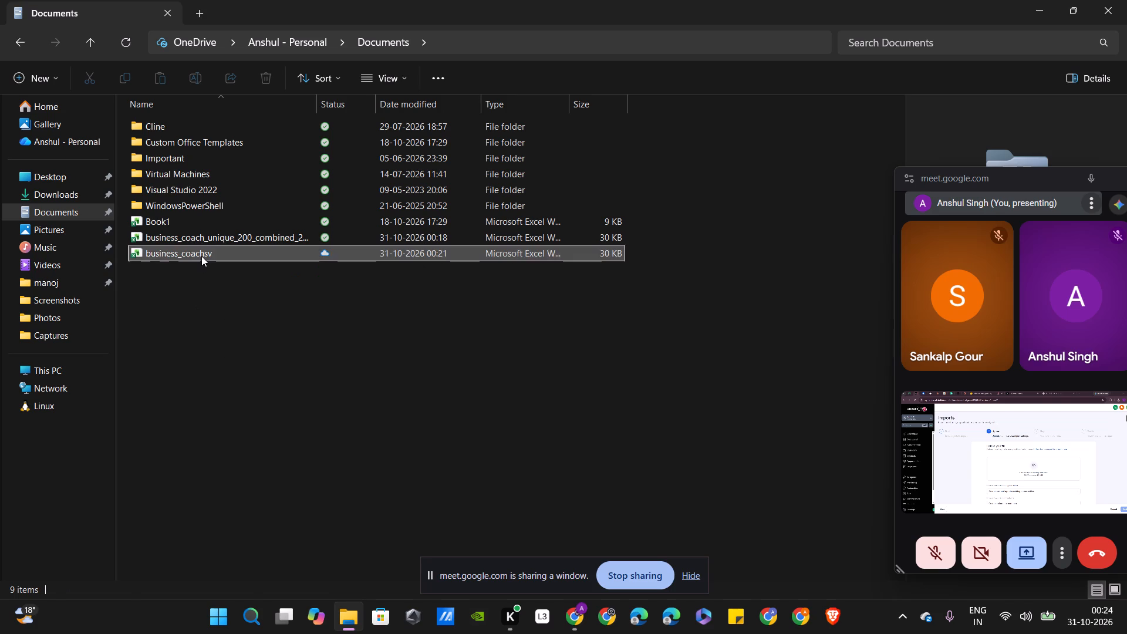
pyautogui.click(201, 256)
pyautogui.rightClick(201, 256)
pyautogui.click(164, 301)
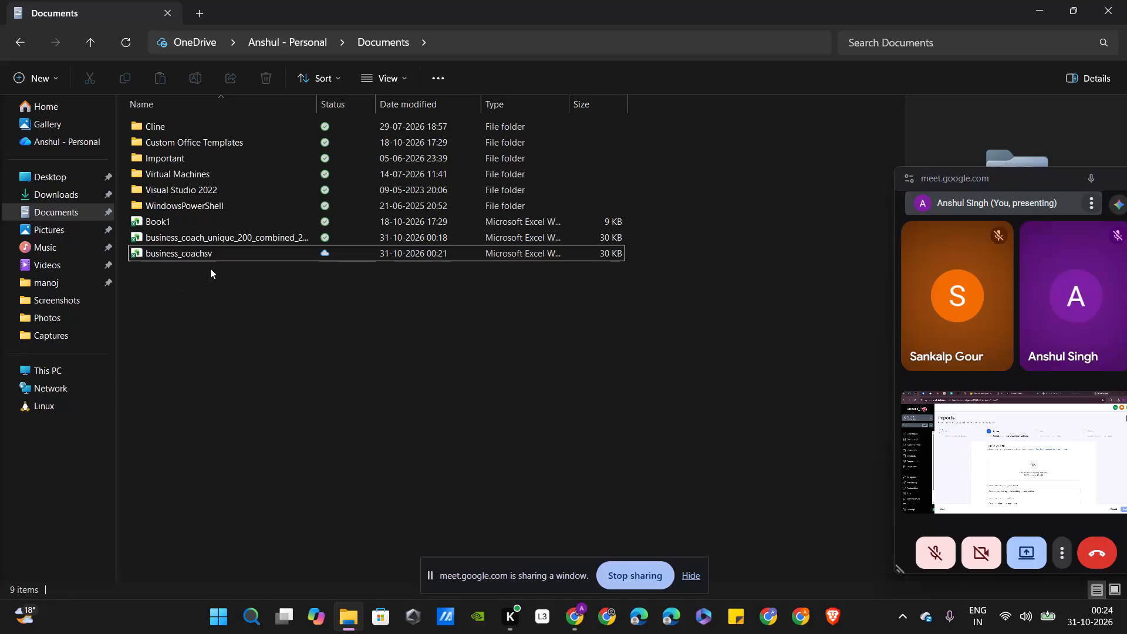
pyautogui.click(205, 257)
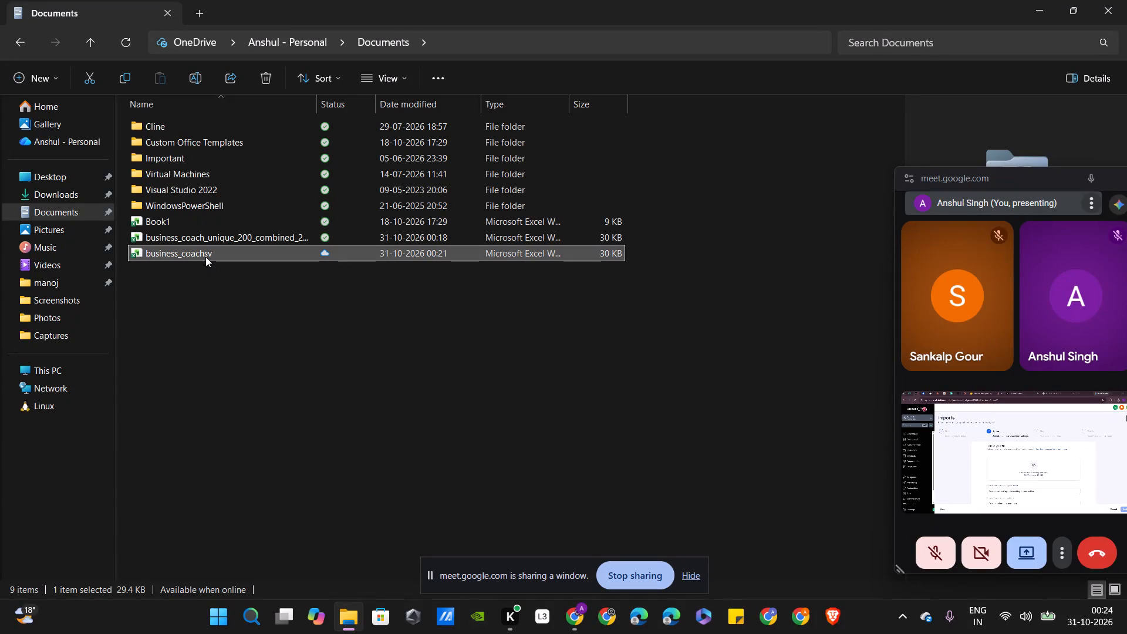
pyautogui.click(205, 257)
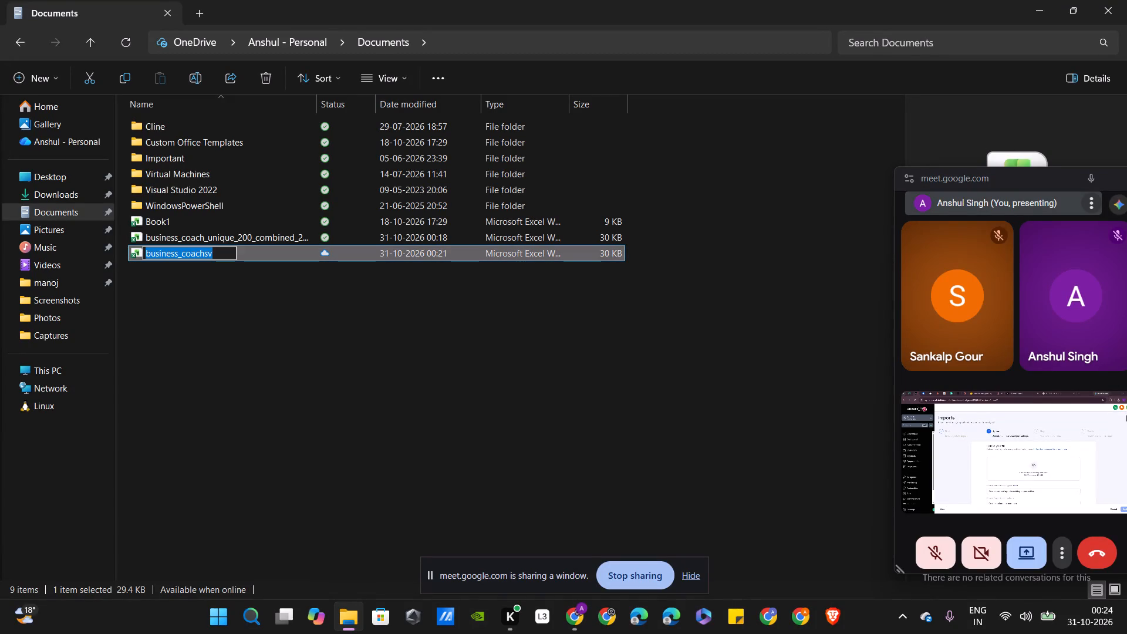
pyautogui.click(205, 256)
pyautogui.write('.c')
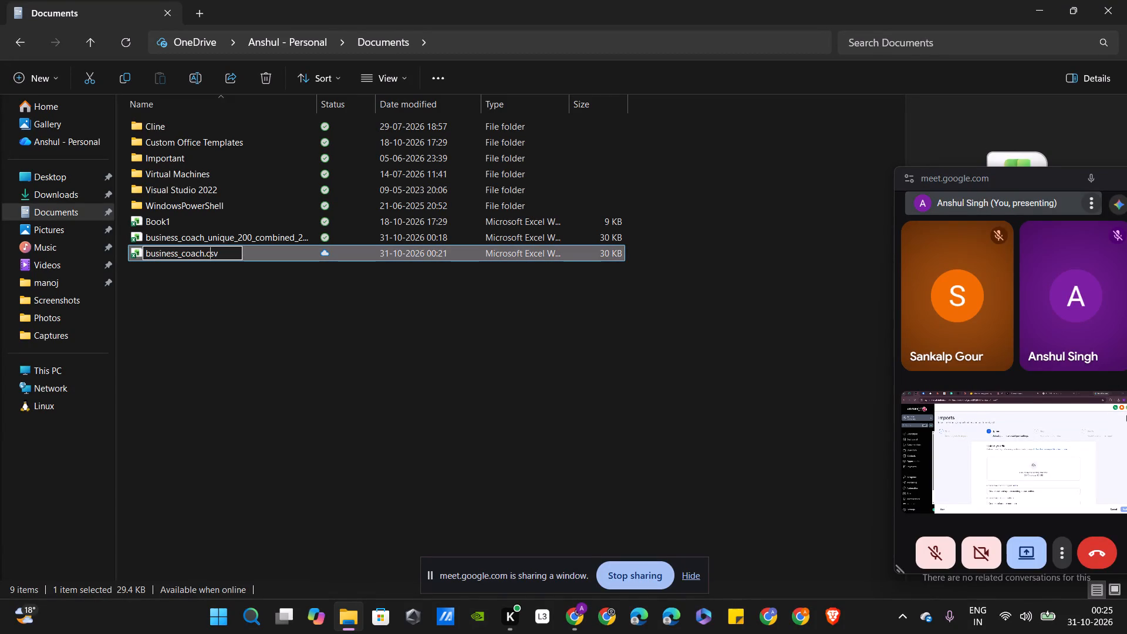
pyautogui.press('Return')
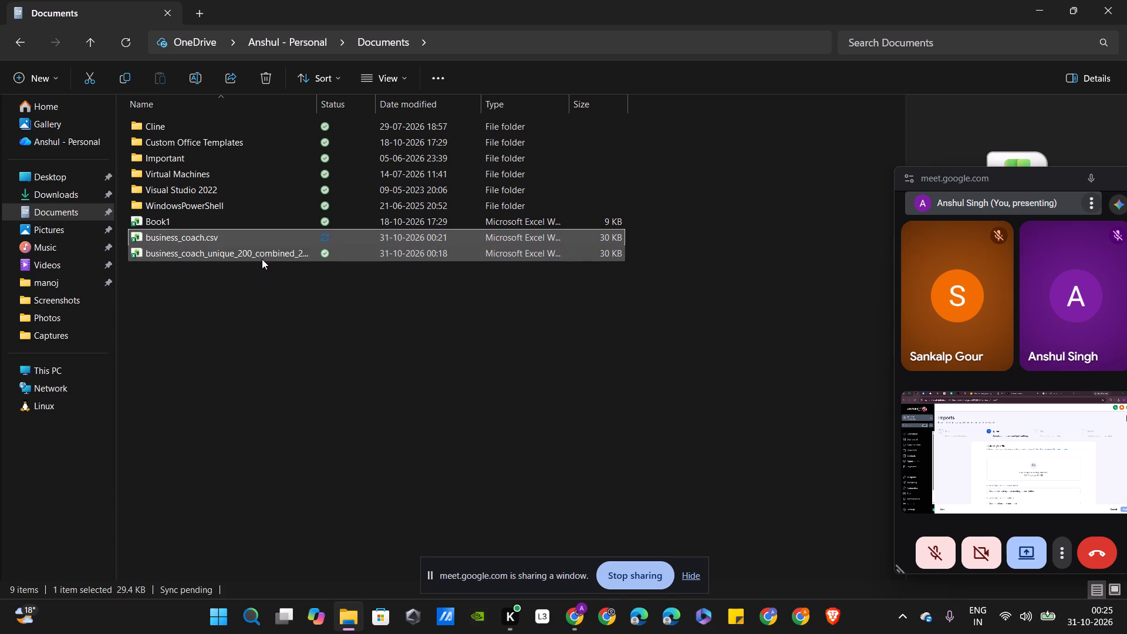
pyautogui.click(300, 360)
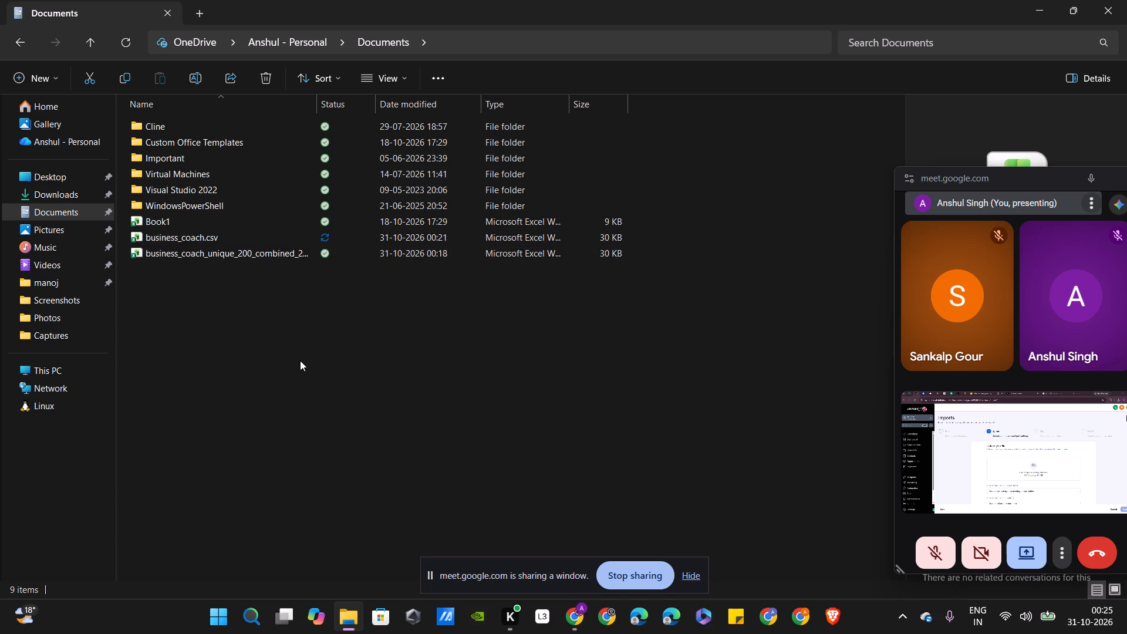
# Return to the Imports page in Chrome, look in Documents for business_coach.csv through the CSV upload chooser, and close the chooser.
pyautogui.click(568, 621)
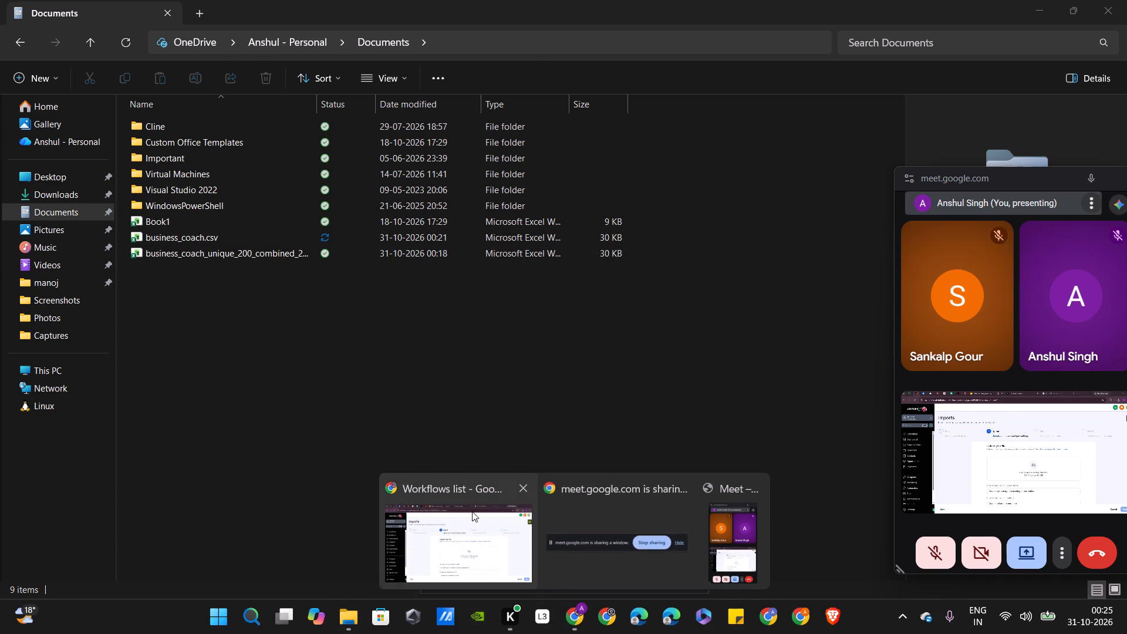
pyautogui.click(472, 511)
pyautogui.click(527, 389)
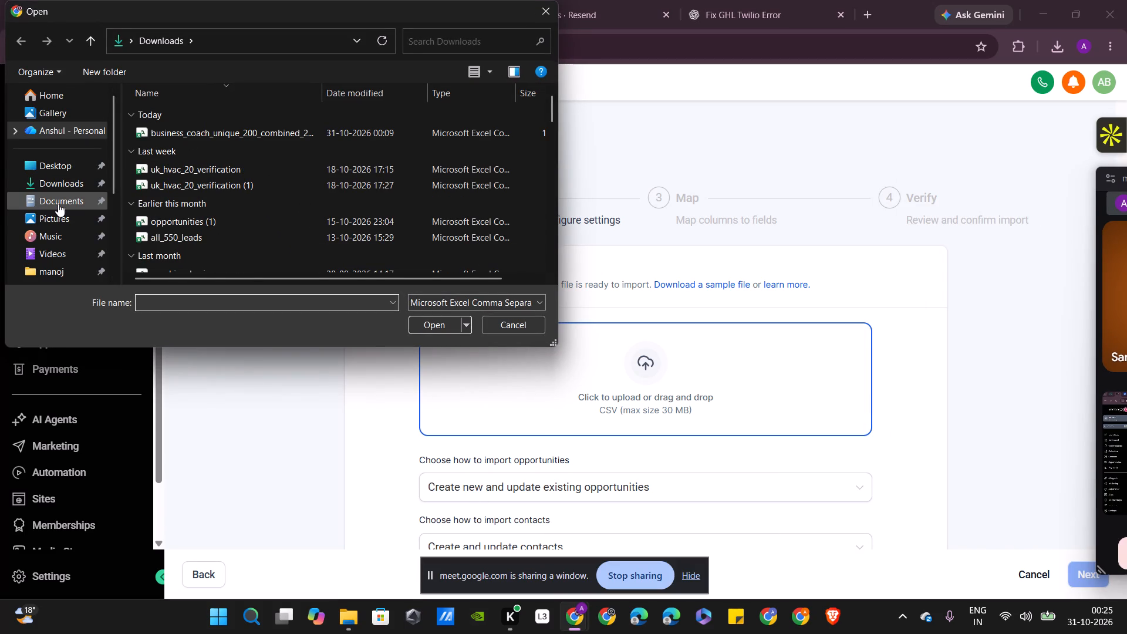
pyautogui.click(58, 204)
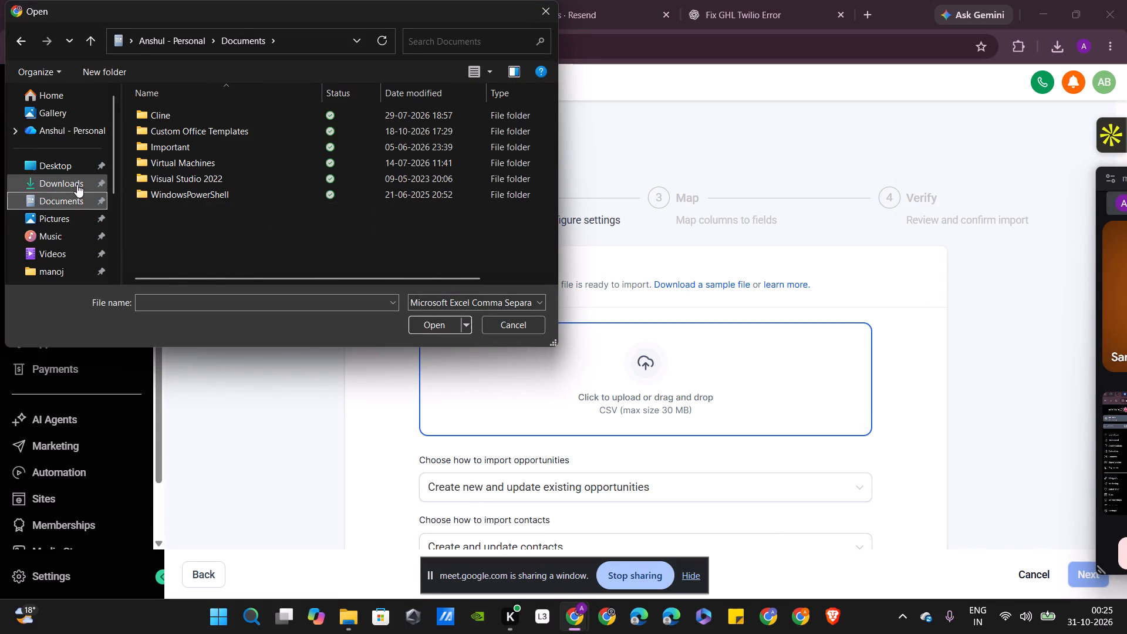
pyautogui.hscroll(1, 77, 184)
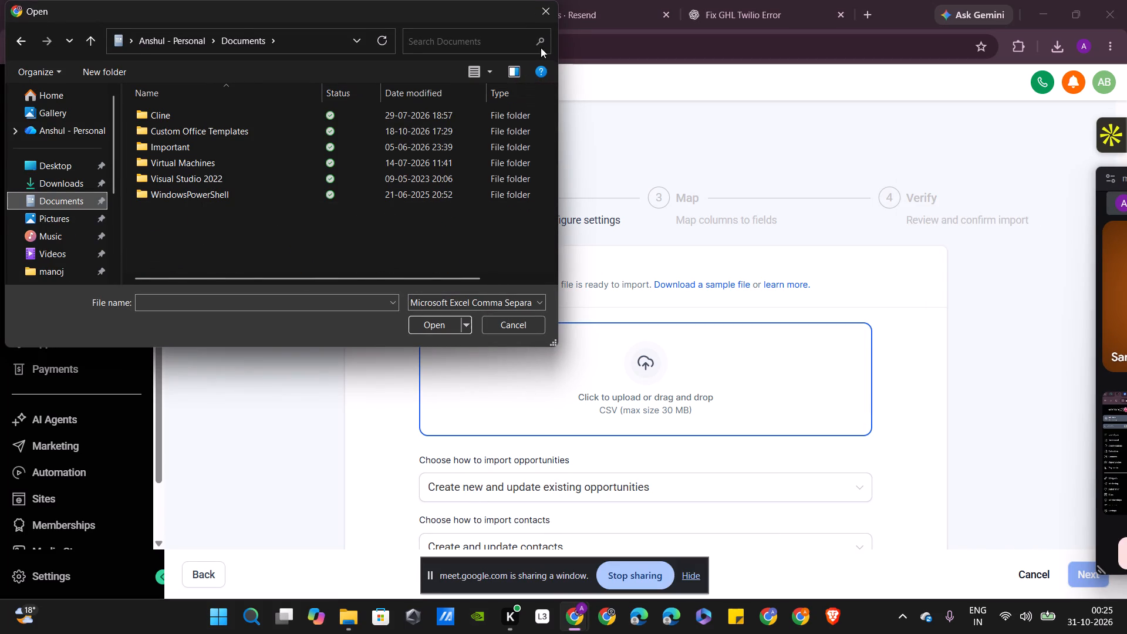
pyautogui.click(546, 14)
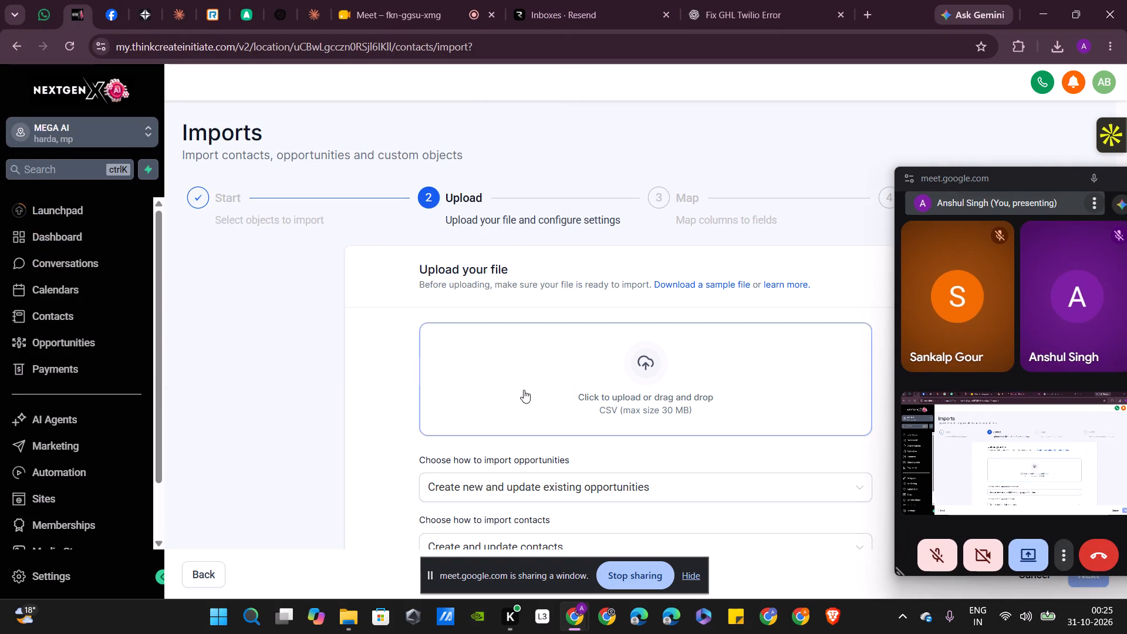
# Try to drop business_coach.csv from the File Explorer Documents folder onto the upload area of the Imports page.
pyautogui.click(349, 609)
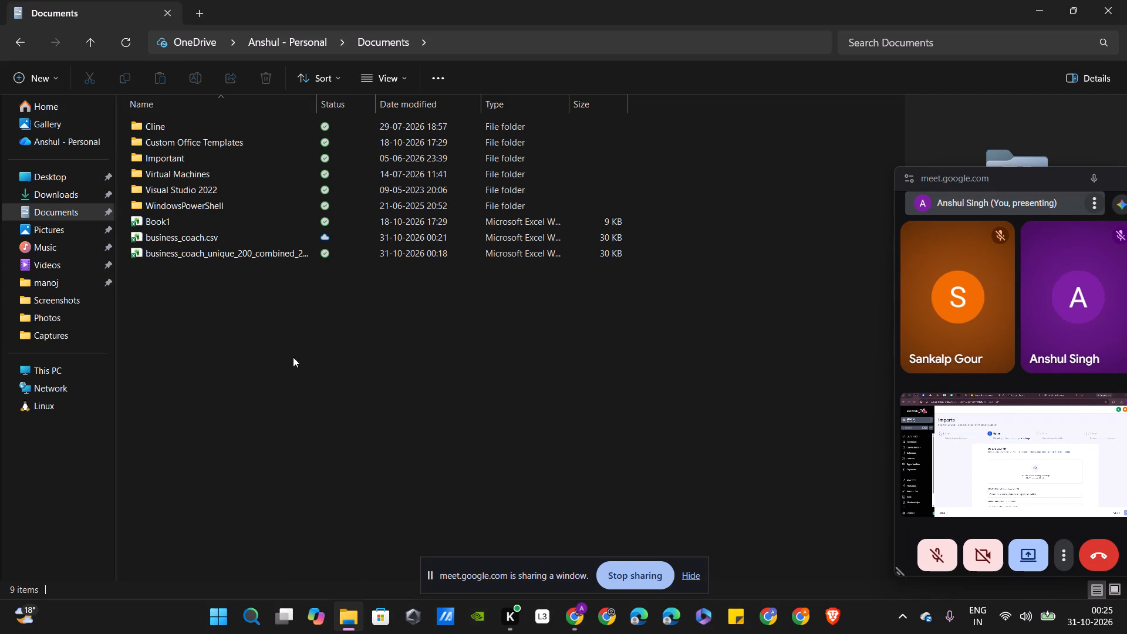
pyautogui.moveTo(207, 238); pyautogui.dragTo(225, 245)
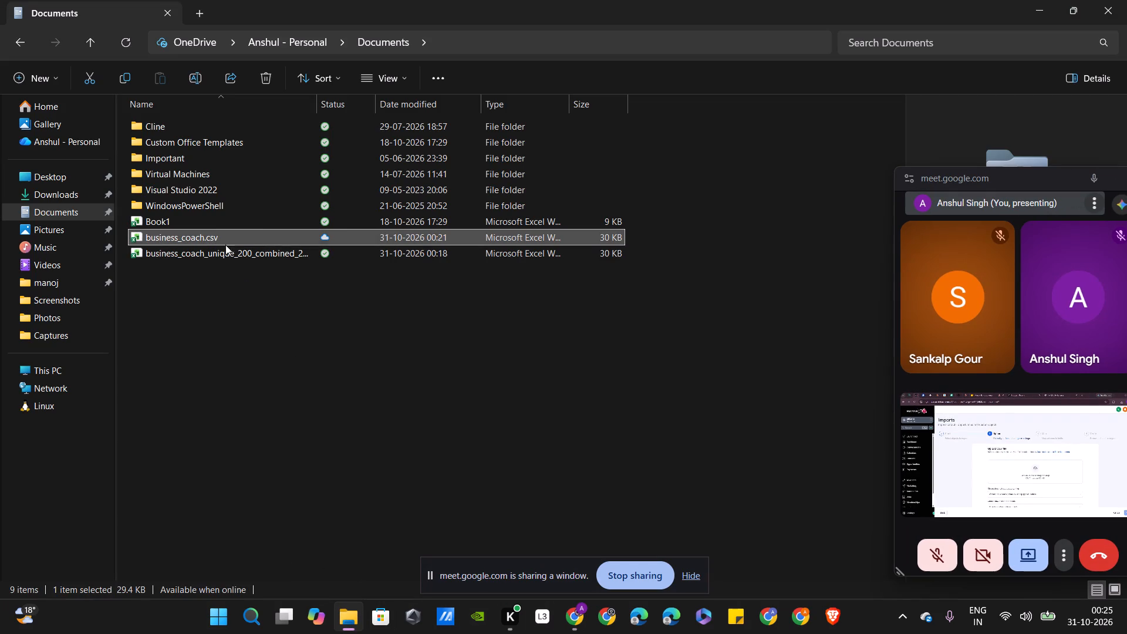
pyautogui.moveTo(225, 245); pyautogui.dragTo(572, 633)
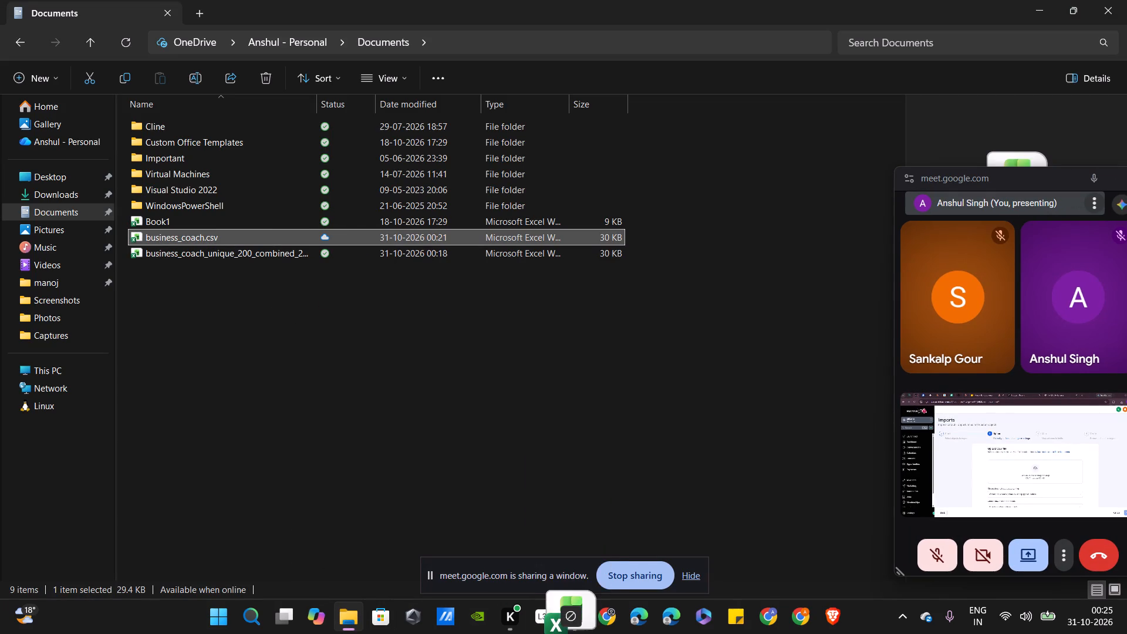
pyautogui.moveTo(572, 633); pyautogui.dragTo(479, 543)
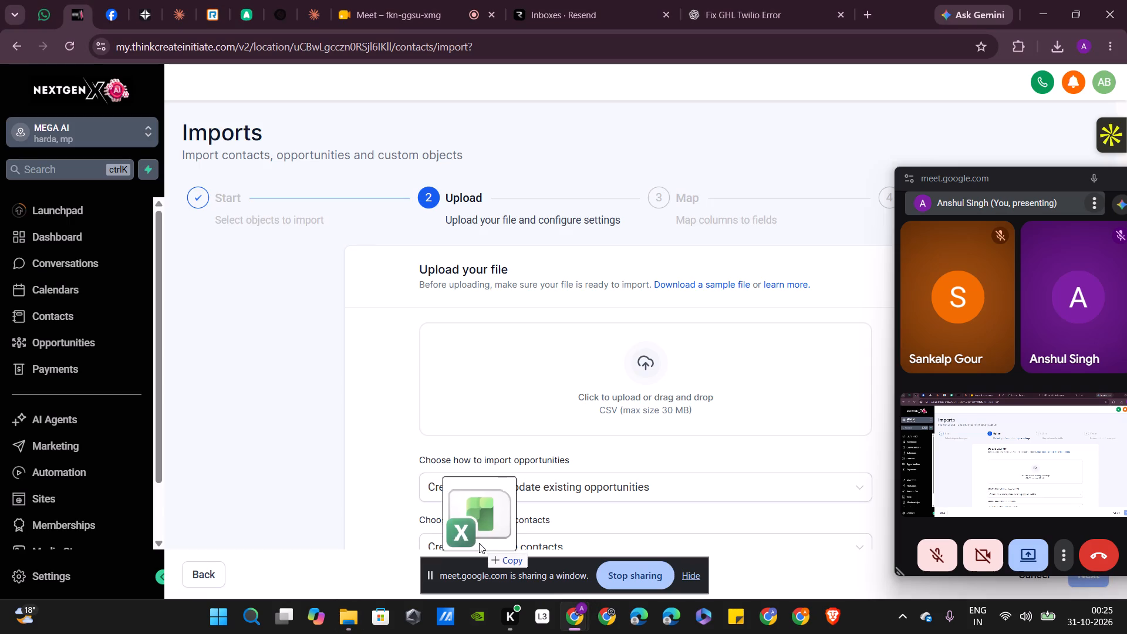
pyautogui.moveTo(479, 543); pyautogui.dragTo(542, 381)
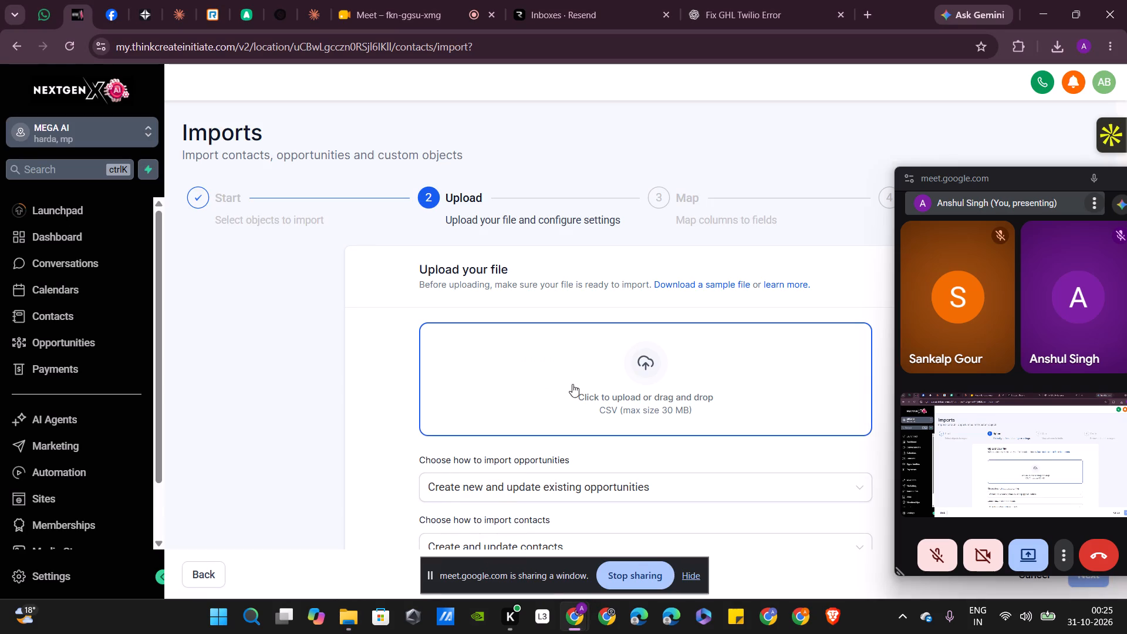
# Reopen the CSV upload chooser, look through Documents for business_coach.csv again, and close the chooser.
pyautogui.click(678, 350)
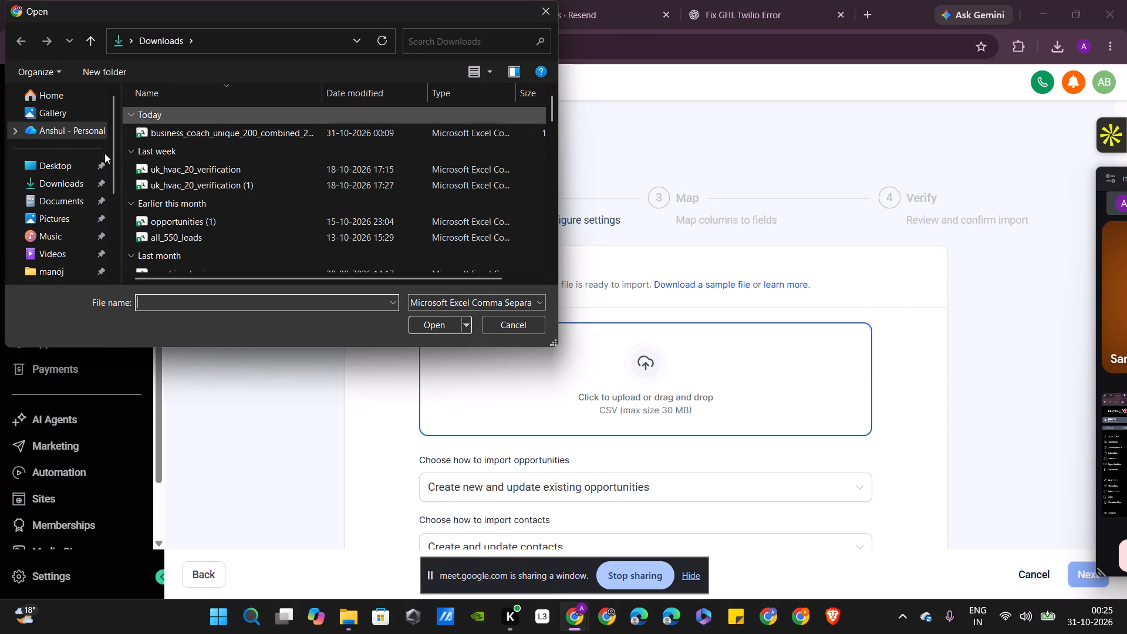
pyautogui.click(56, 201)
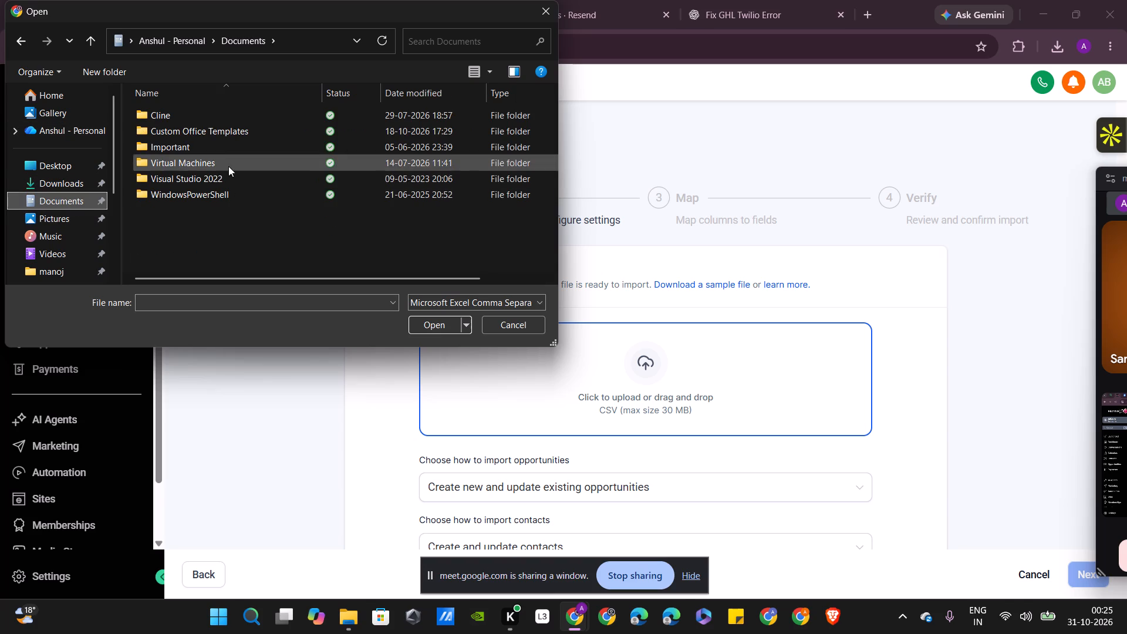
pyautogui.scroll(5, 215, 190)
pyautogui.scroll(-2, 215, 190)
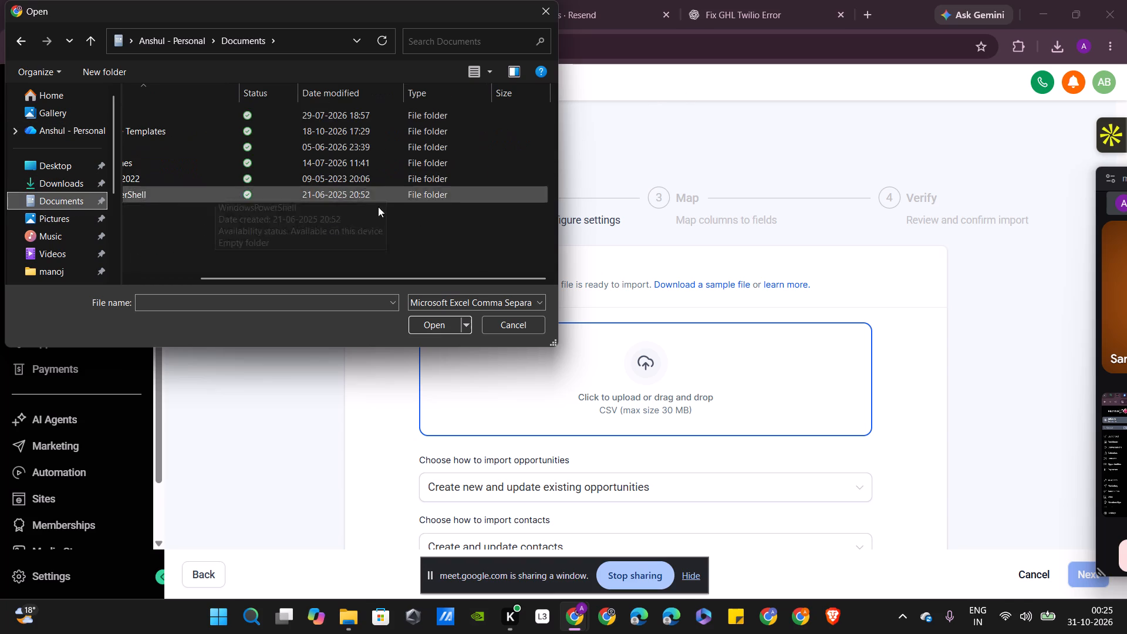
pyautogui.hscroll(3, 367, 211)
pyautogui.click(968, 257)
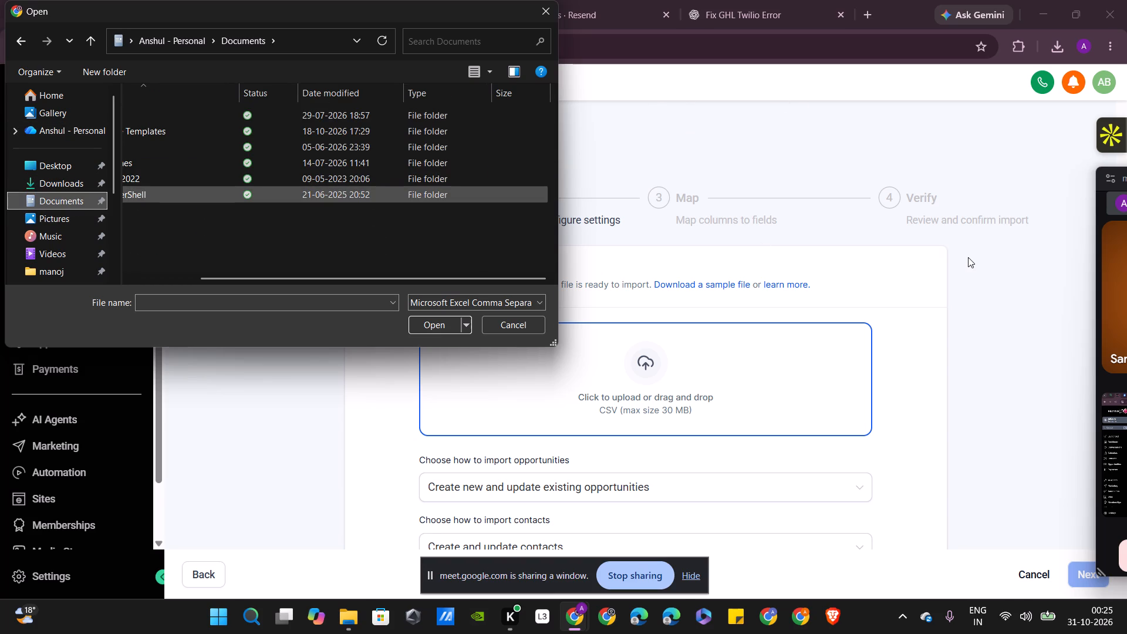
pyautogui.click(552, 12)
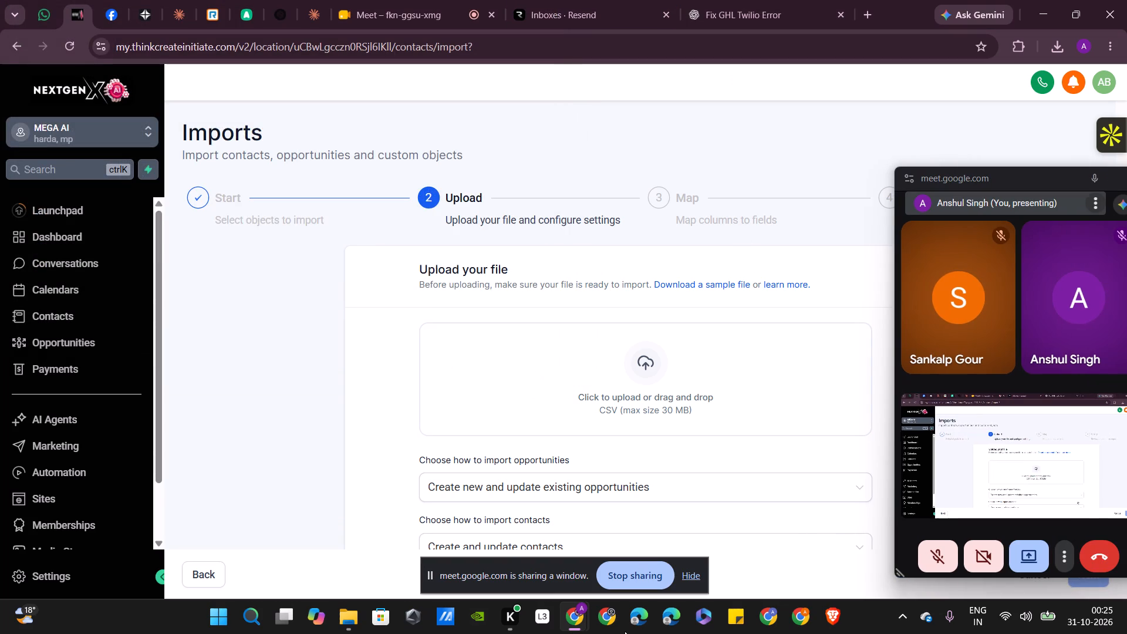
# Switch to File Explorer and delete the Book1 workbook from the Documents folder.
pyautogui.click(346, 619)
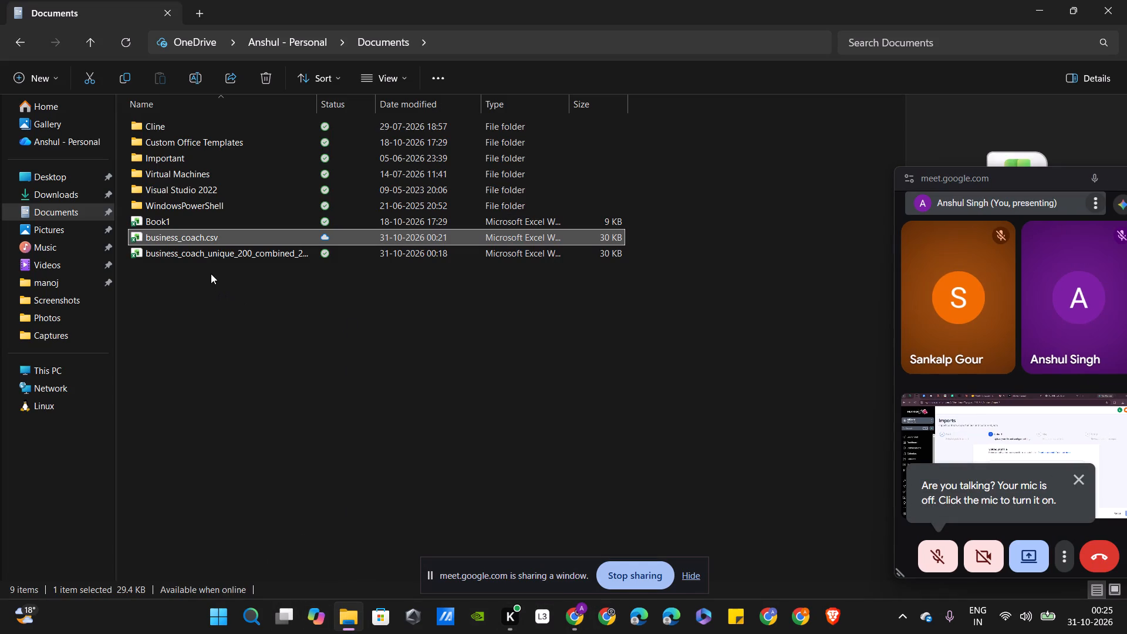
pyautogui.click(457, 218)
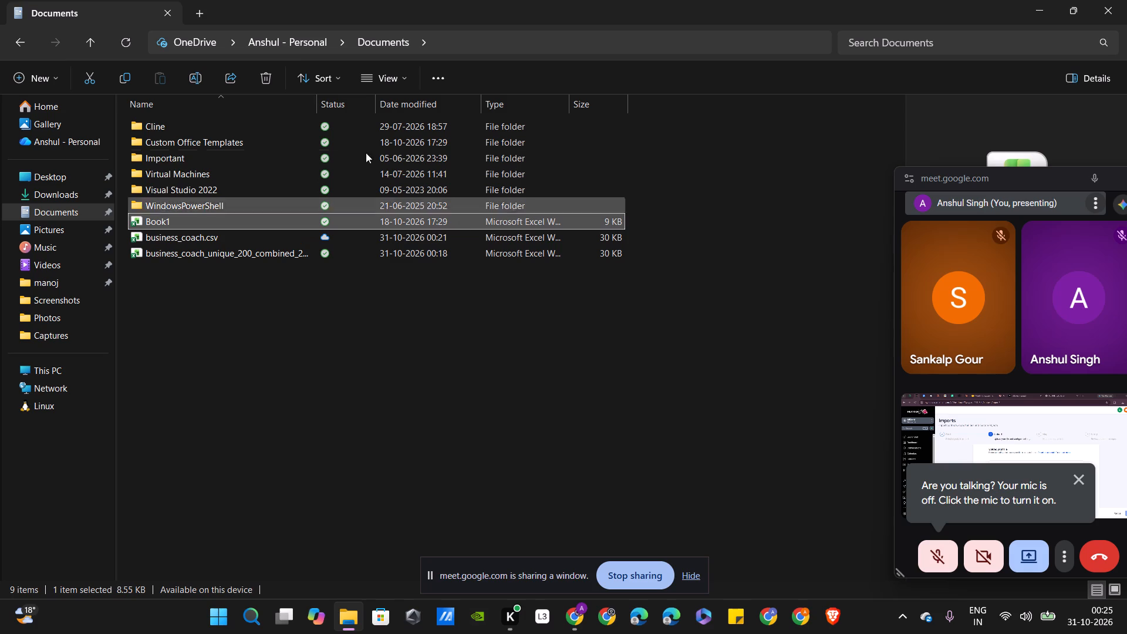
pyautogui.click(269, 75)
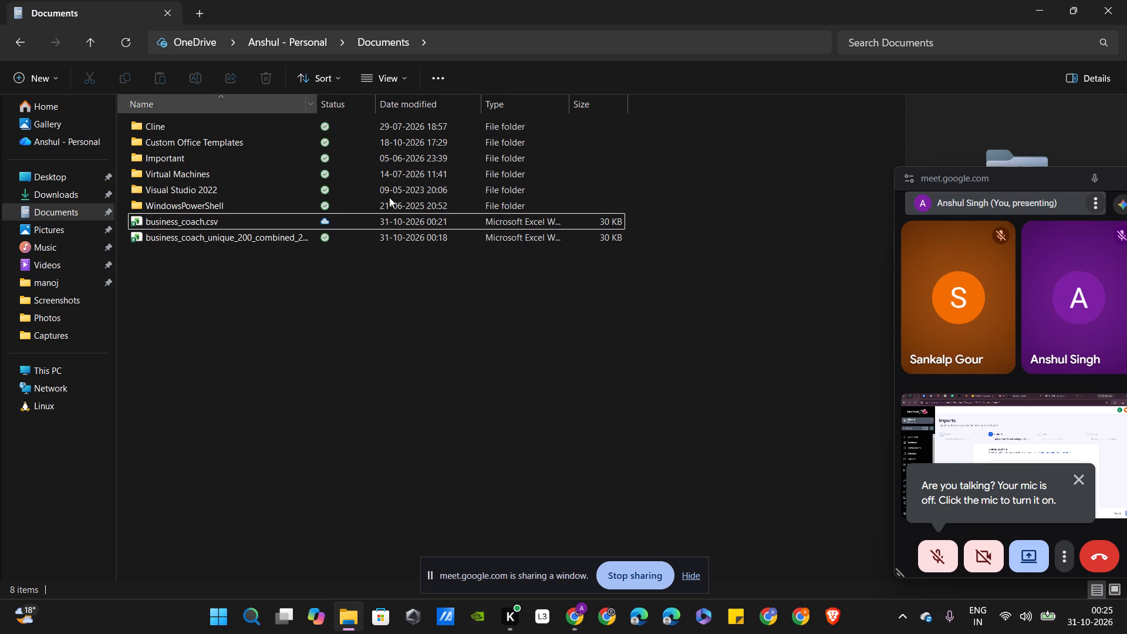
# Open business_coach.csv from the Documents folder in Excel.
pyautogui.rightClick(295, 217)
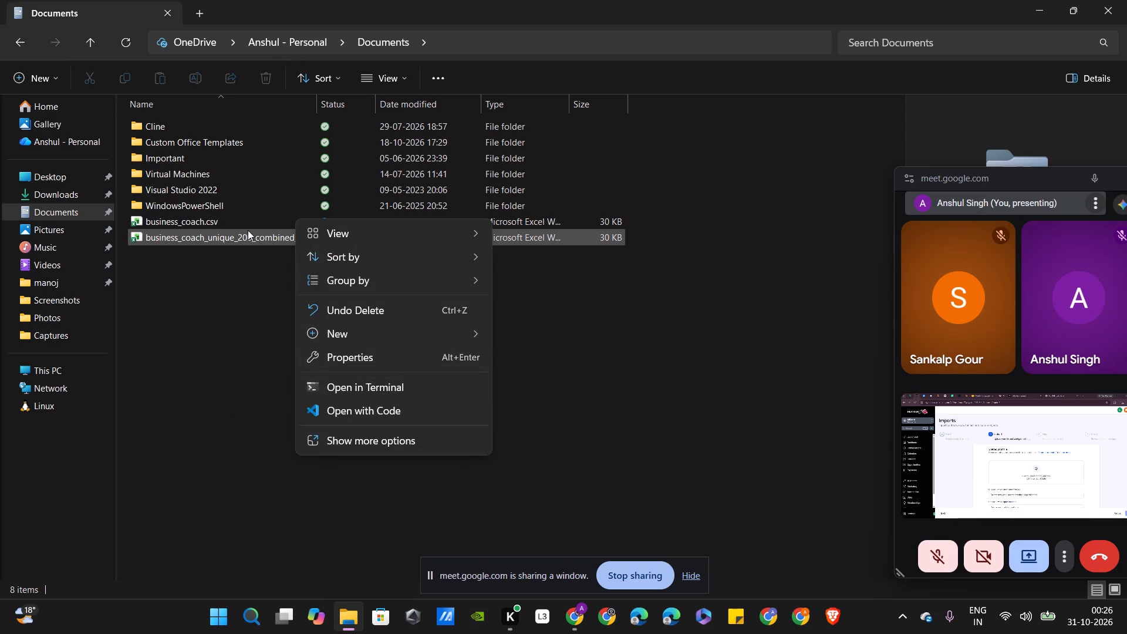
pyautogui.doubleClick(225, 215)
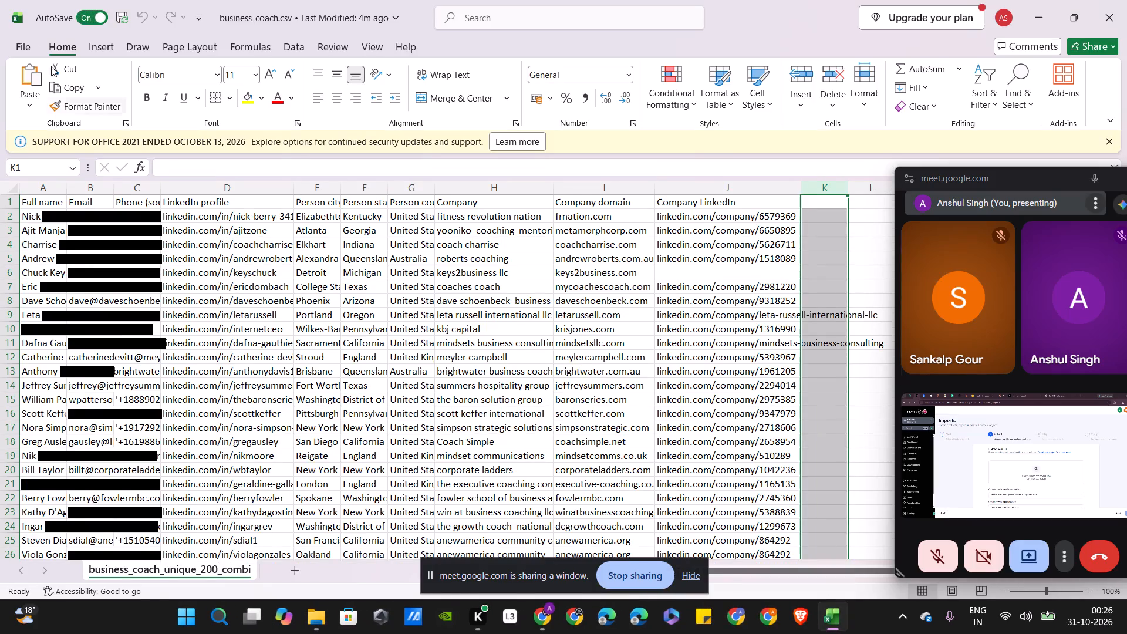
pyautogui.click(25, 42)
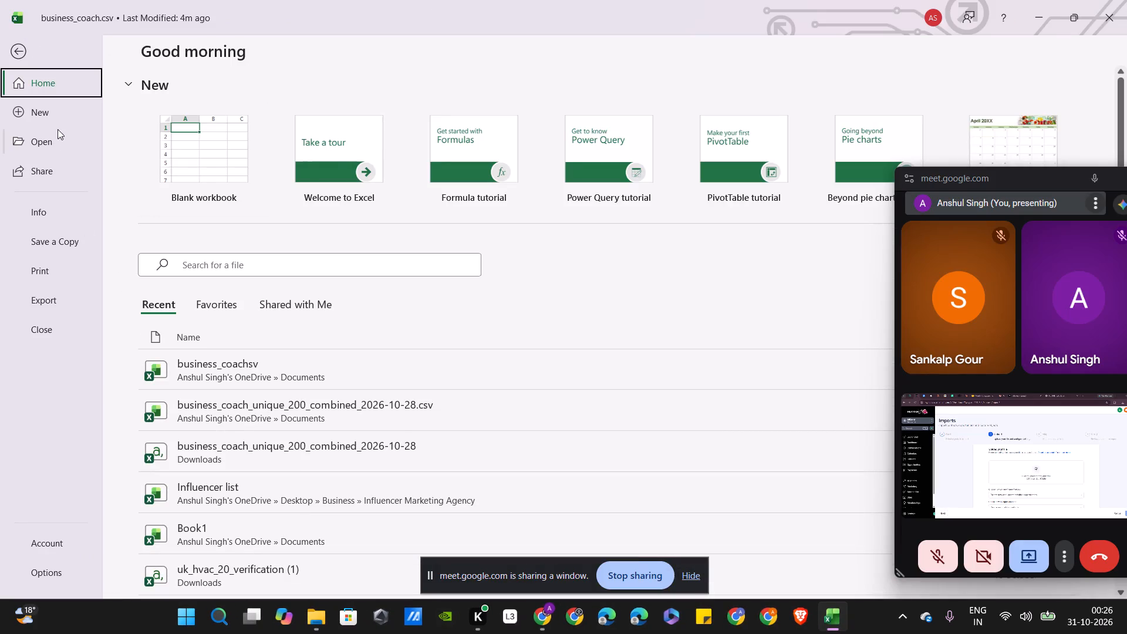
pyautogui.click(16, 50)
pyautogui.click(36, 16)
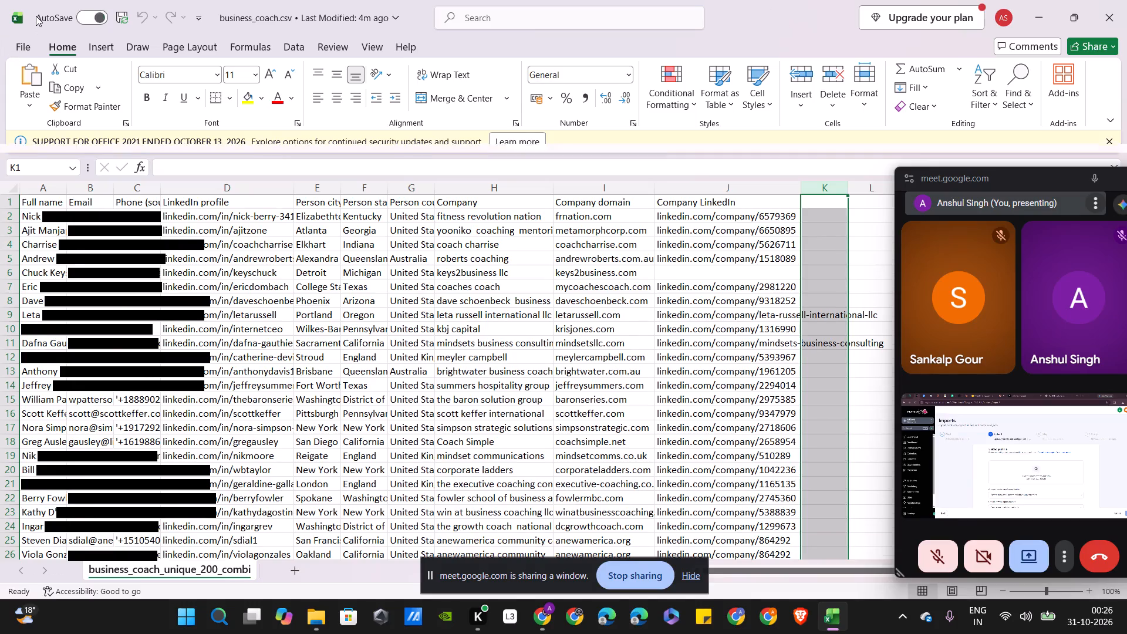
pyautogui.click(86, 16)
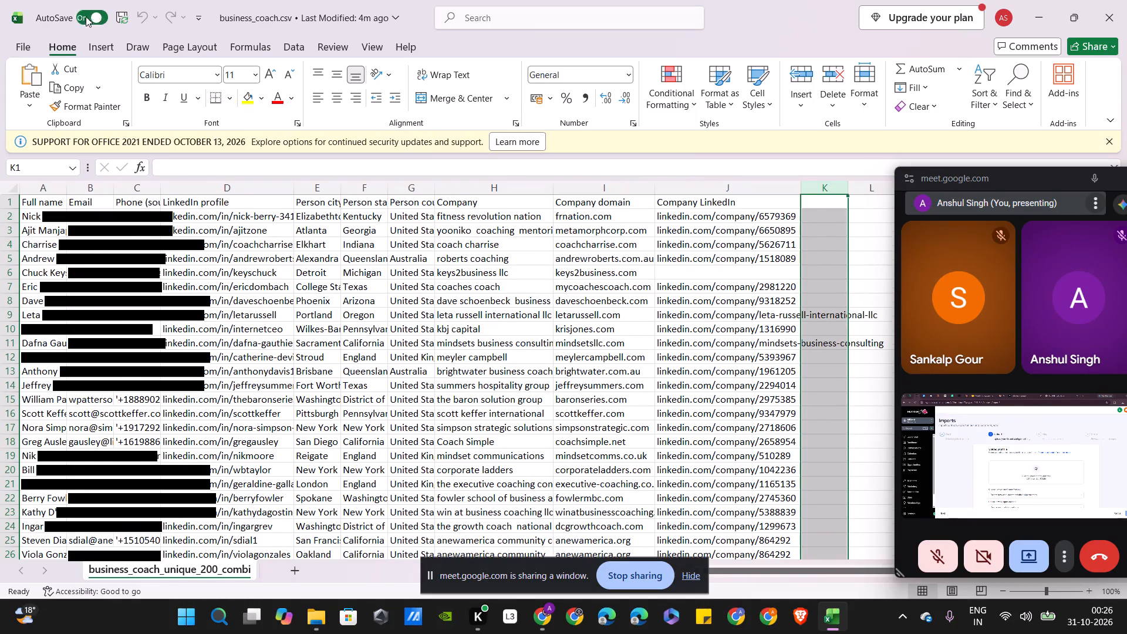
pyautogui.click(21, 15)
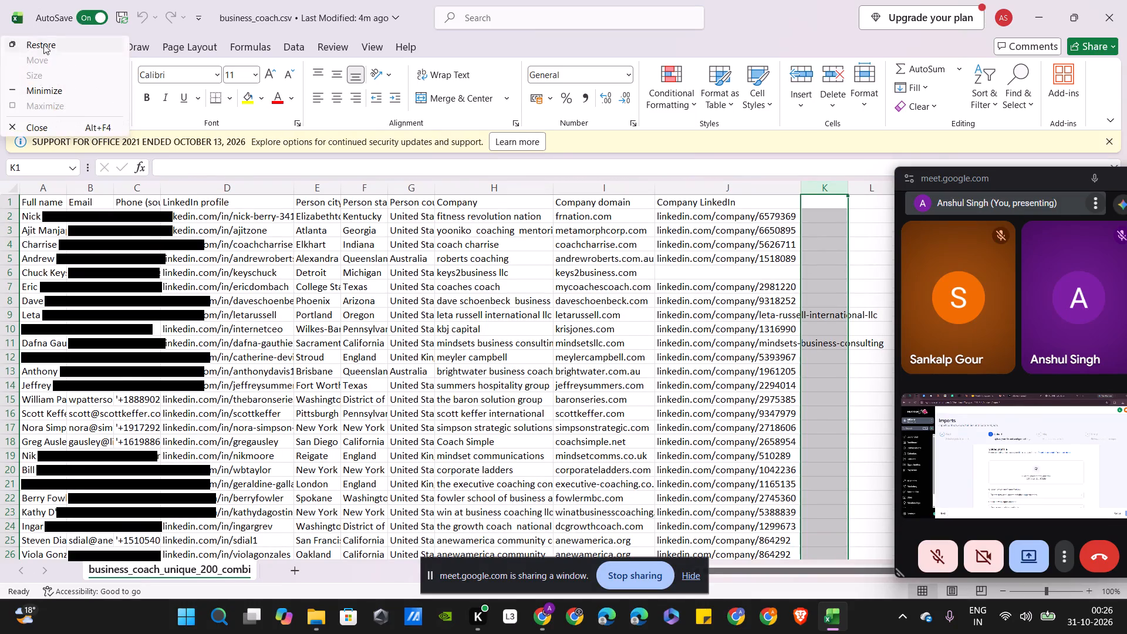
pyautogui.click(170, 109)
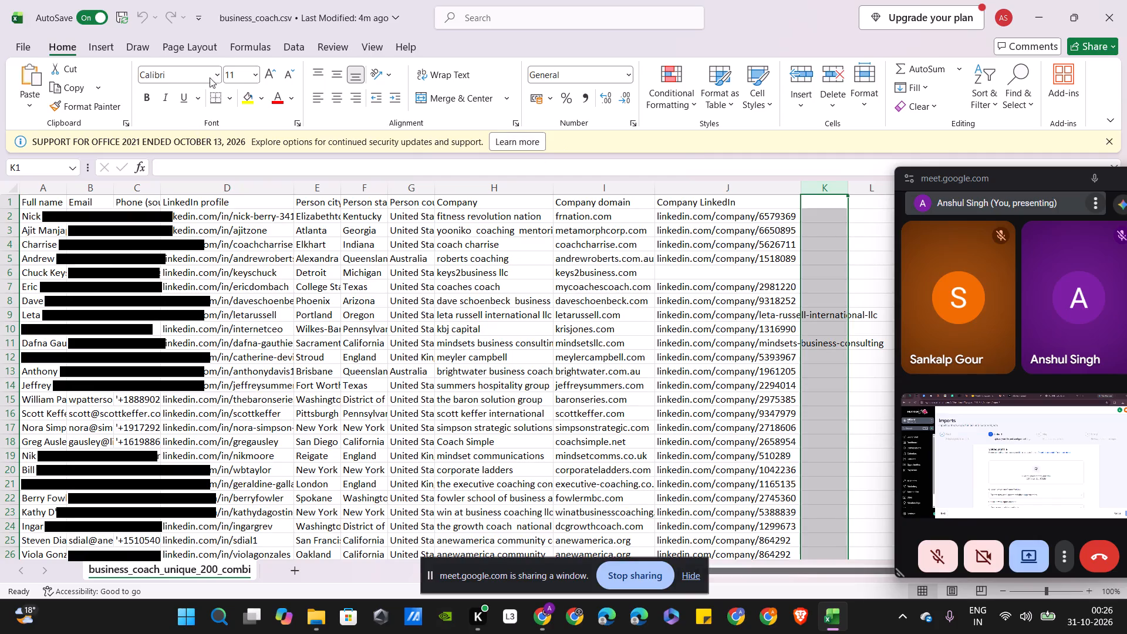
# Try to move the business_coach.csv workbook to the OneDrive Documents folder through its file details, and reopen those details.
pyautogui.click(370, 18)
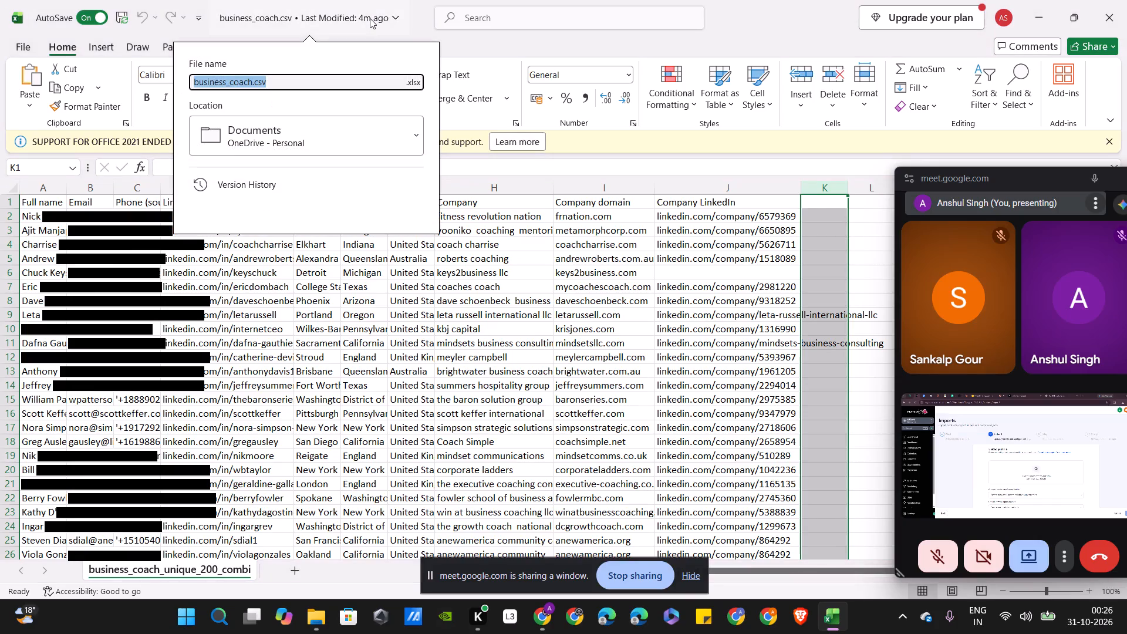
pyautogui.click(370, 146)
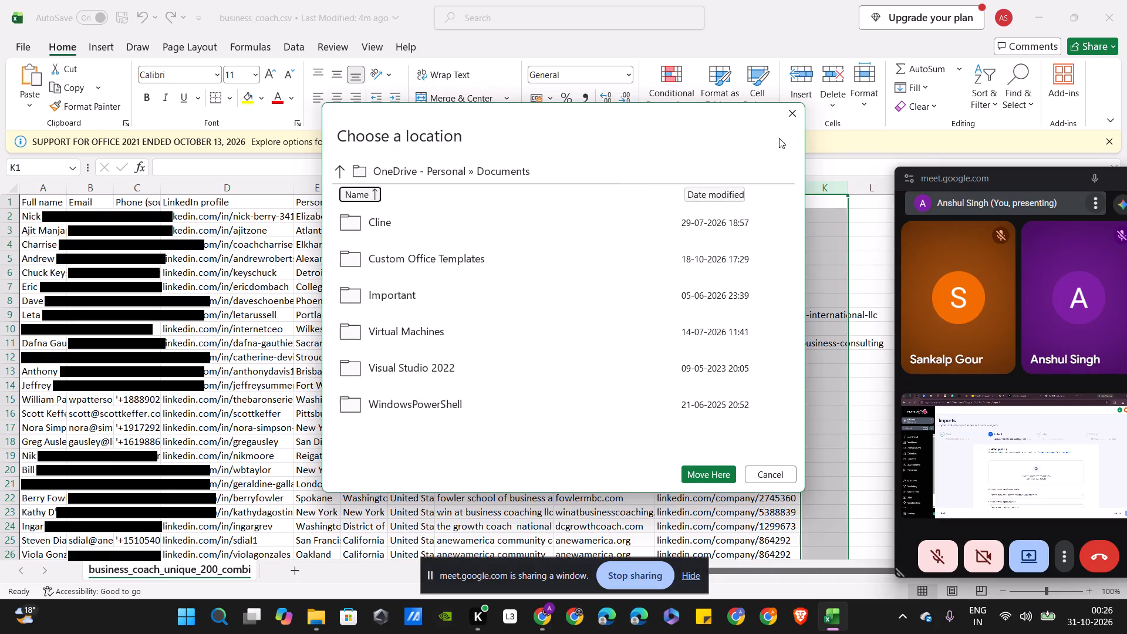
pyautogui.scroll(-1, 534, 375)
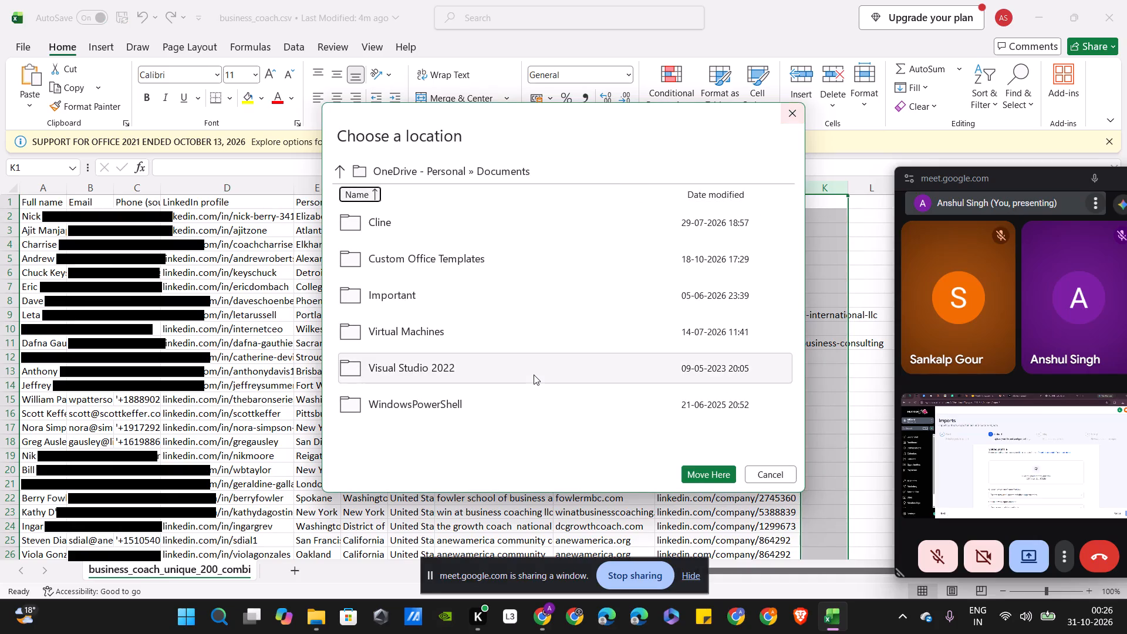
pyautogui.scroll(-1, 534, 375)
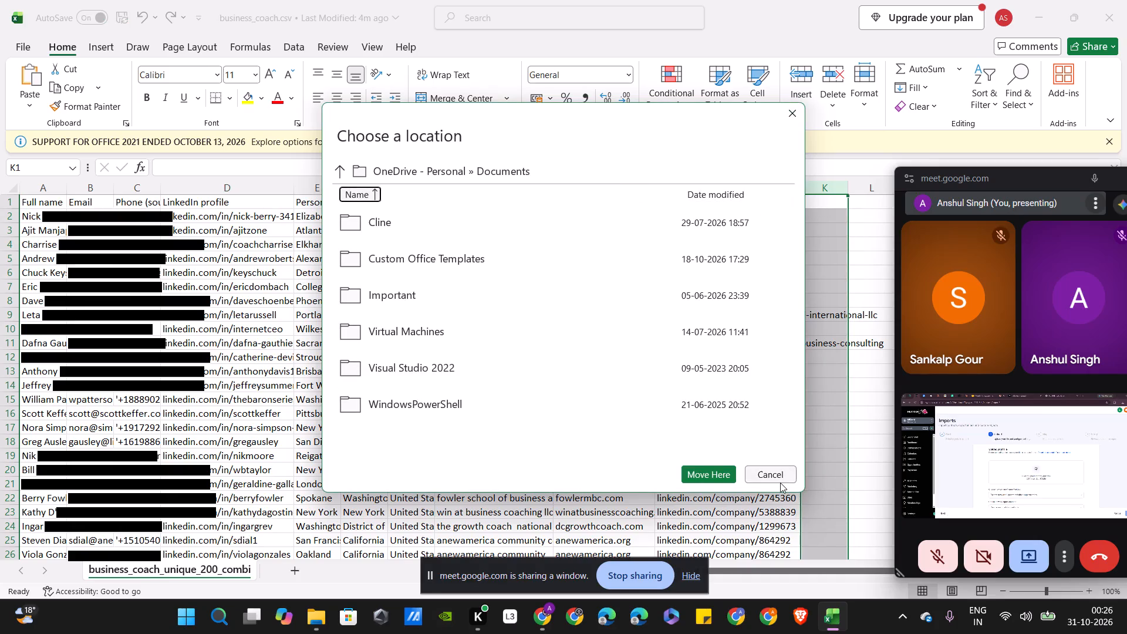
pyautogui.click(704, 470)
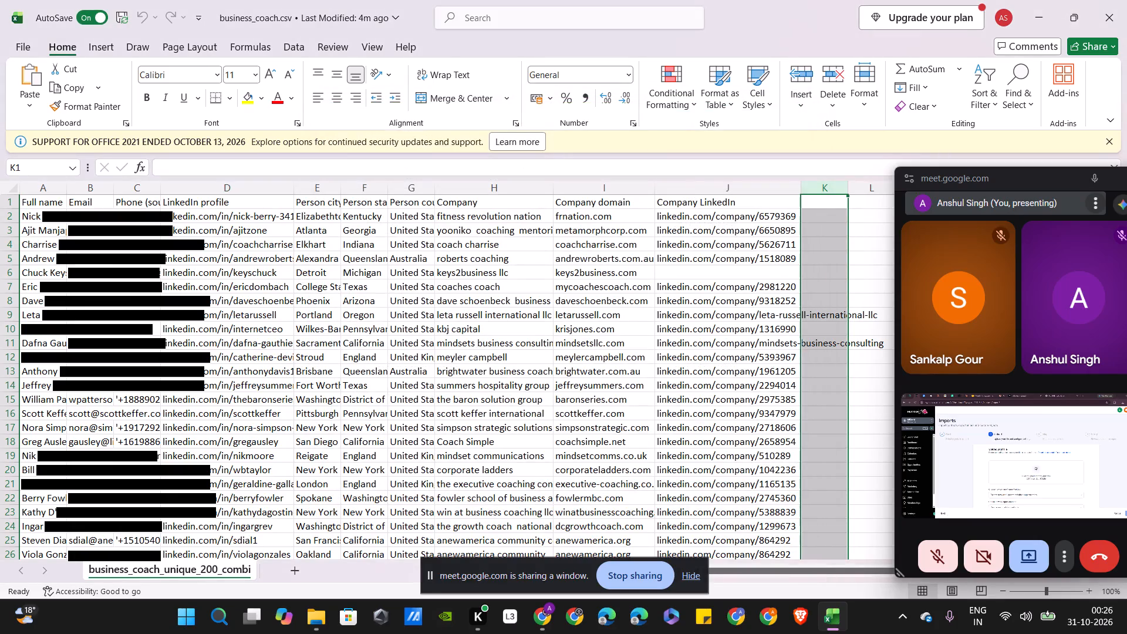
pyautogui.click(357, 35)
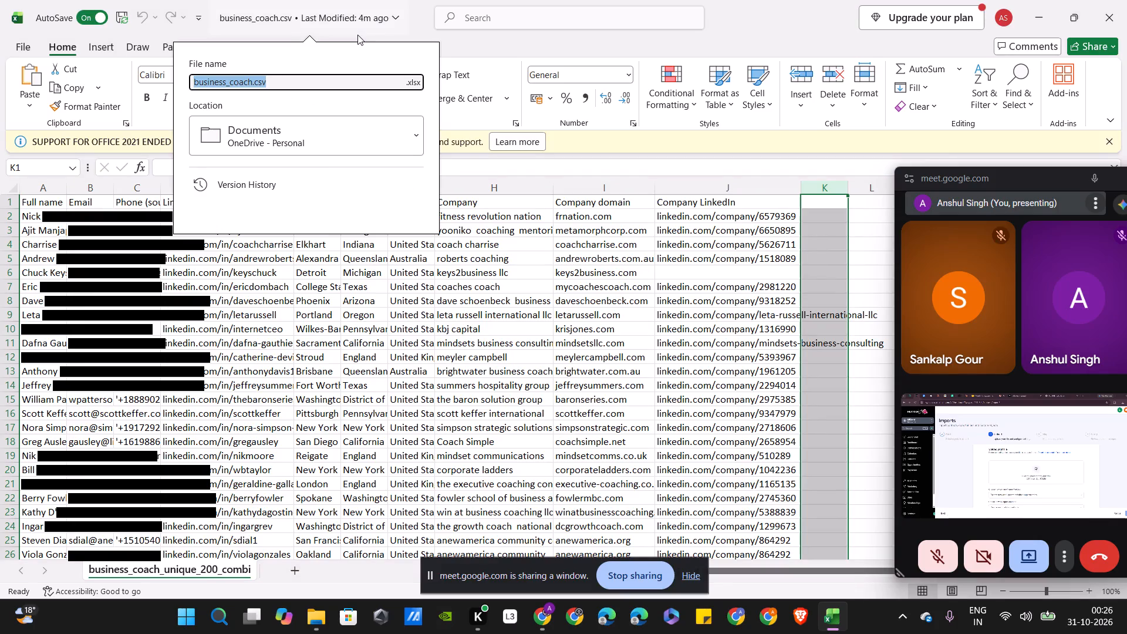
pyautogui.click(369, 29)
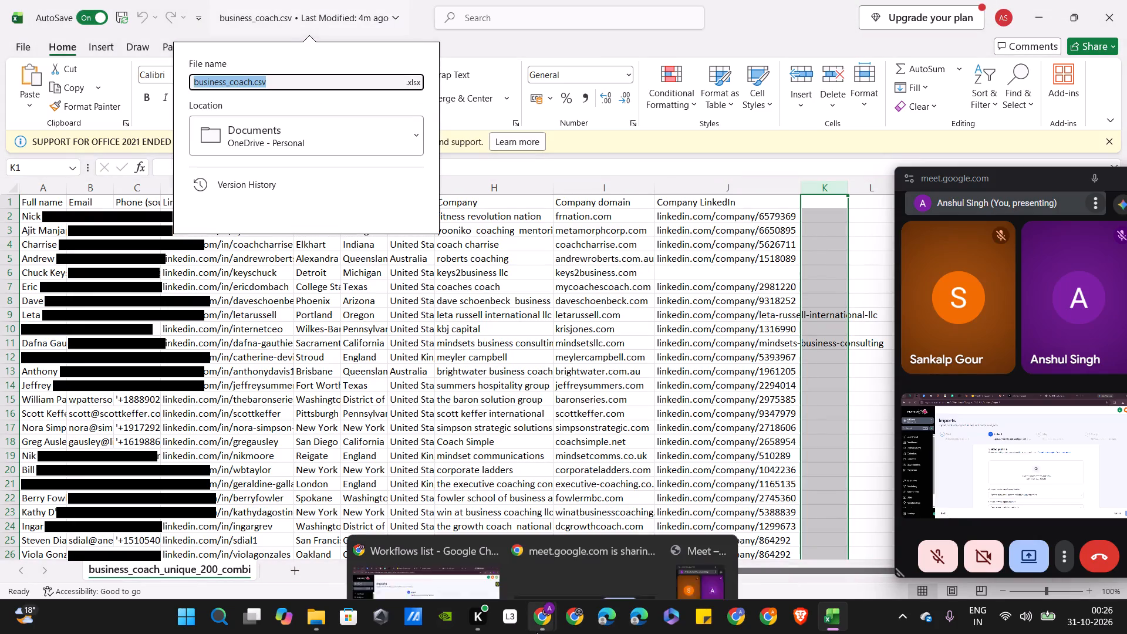
# Switch to File Explorer and refresh the Documents folder listing that holds business_coach.csv.
pyautogui.click(537, 631)
pyautogui.click(490, 557)
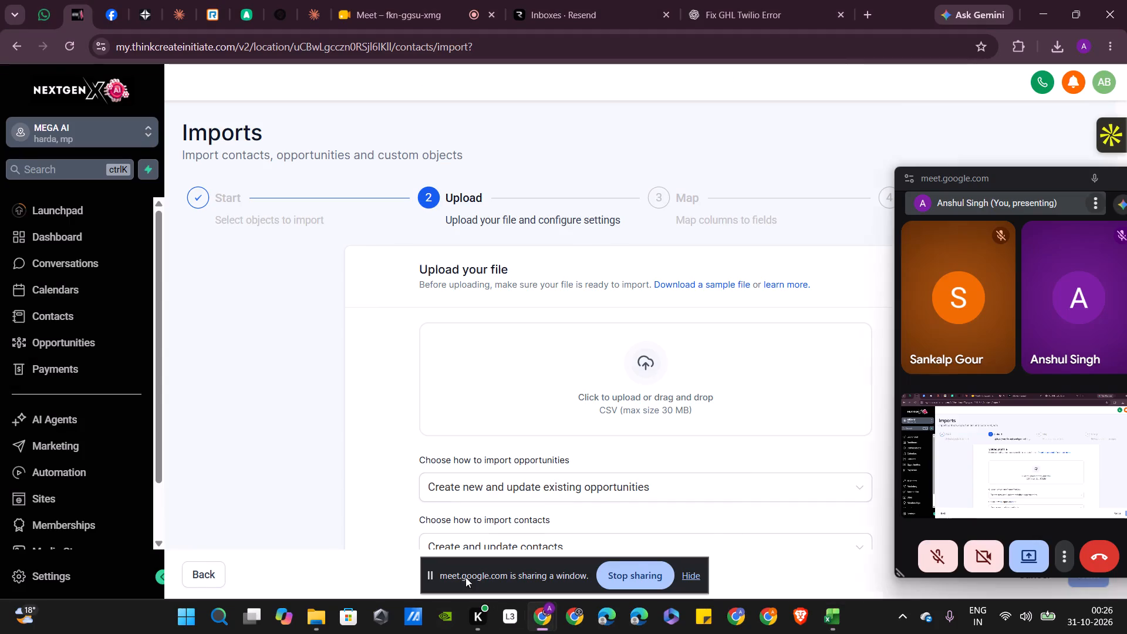
pyautogui.click(326, 609)
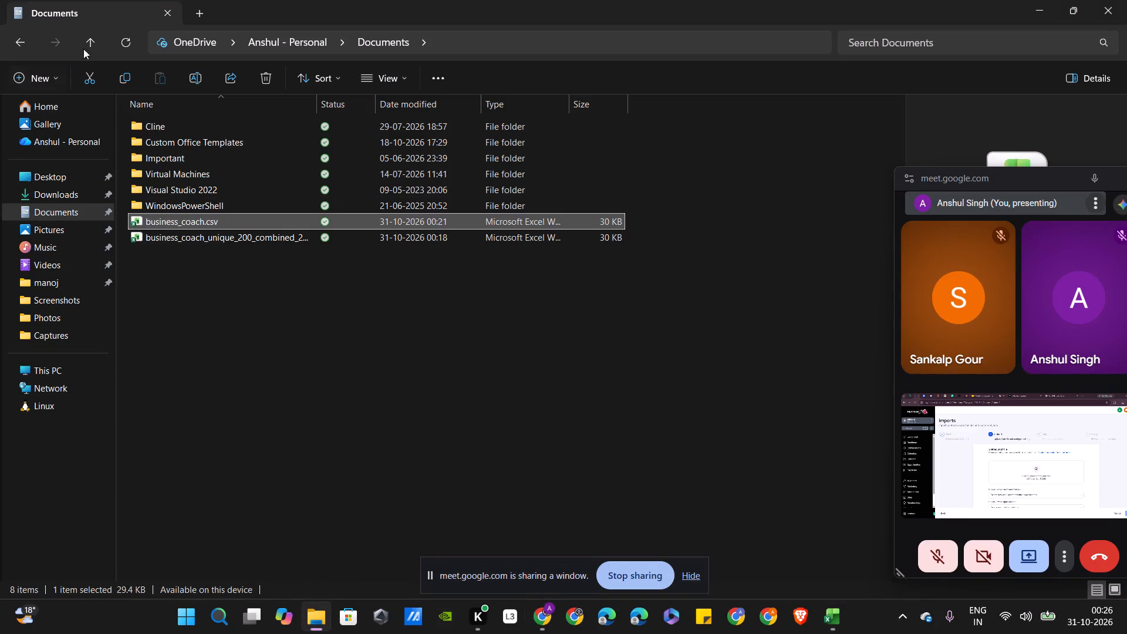
pyautogui.click(120, 45)
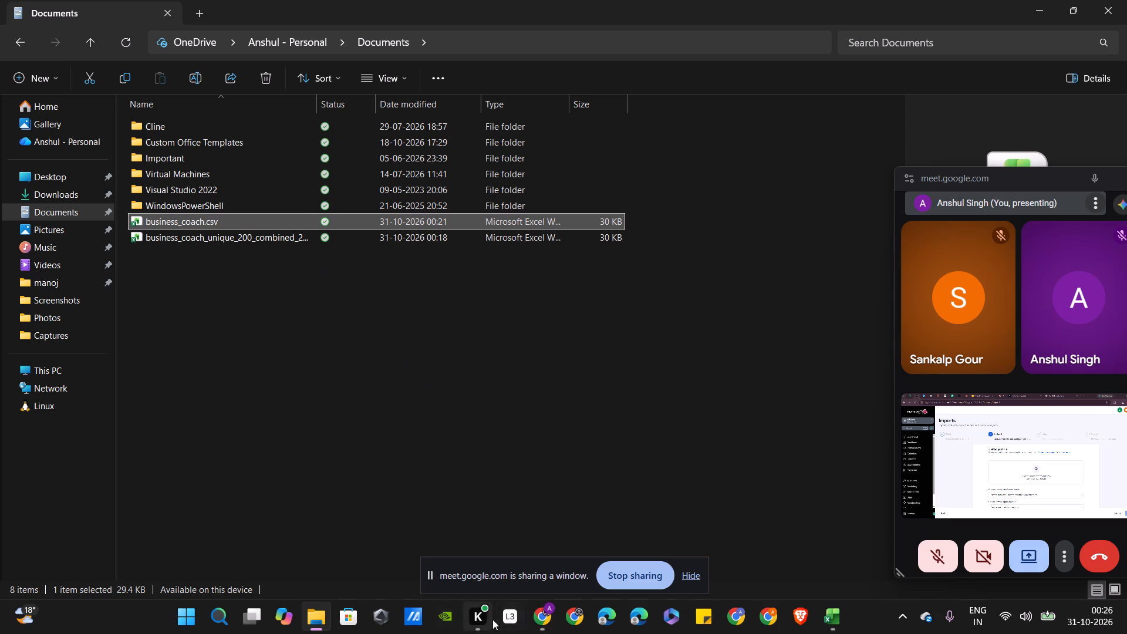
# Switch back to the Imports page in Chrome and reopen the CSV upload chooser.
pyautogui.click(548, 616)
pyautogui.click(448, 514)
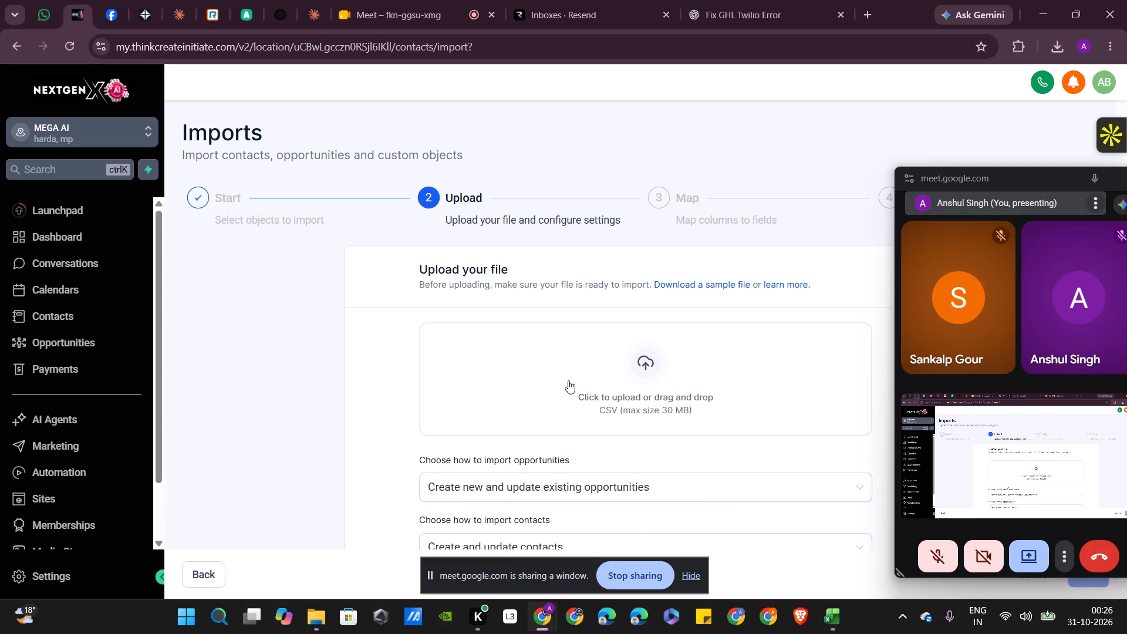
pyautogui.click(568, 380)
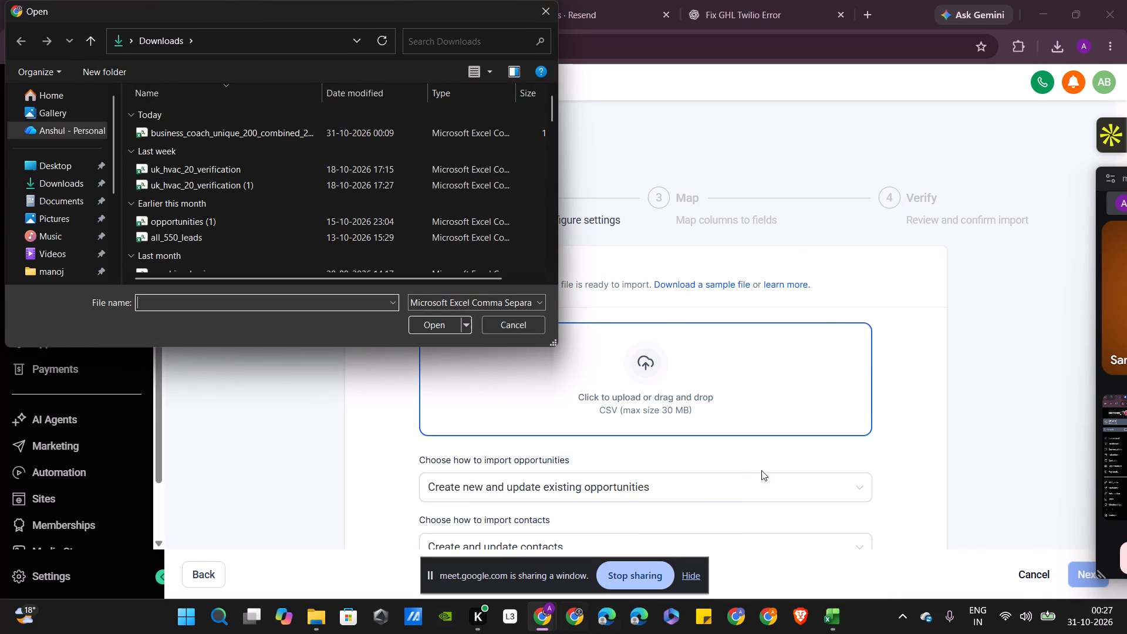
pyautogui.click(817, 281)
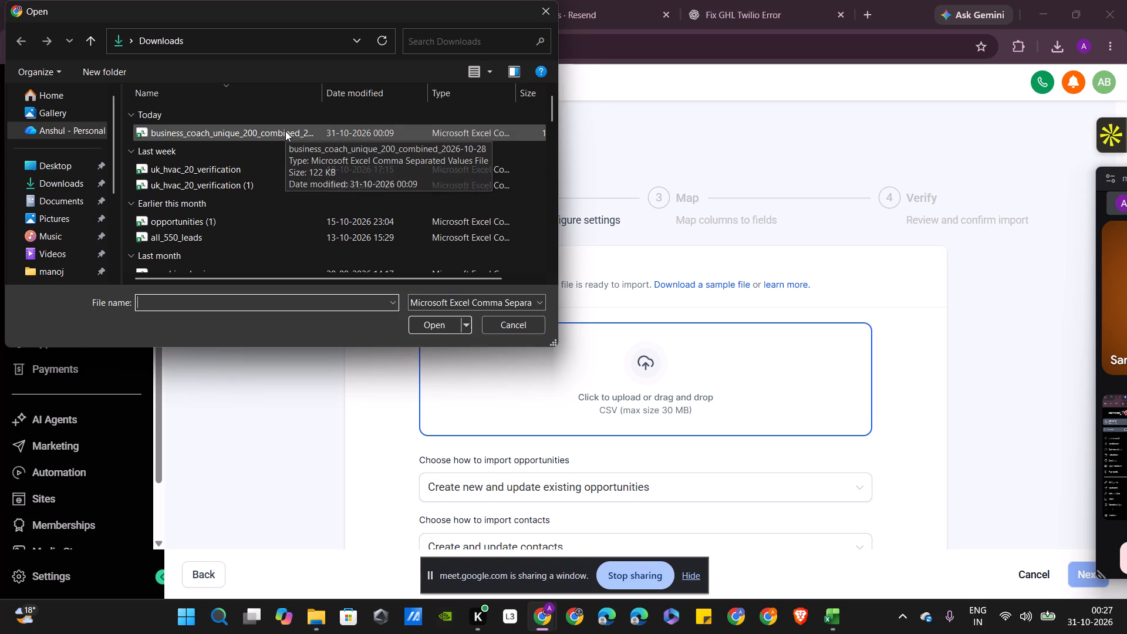
# Switch to Excel and copy the business_coach.csv header cells from Full name through the person country column.
pyautogui.click(830, 611)
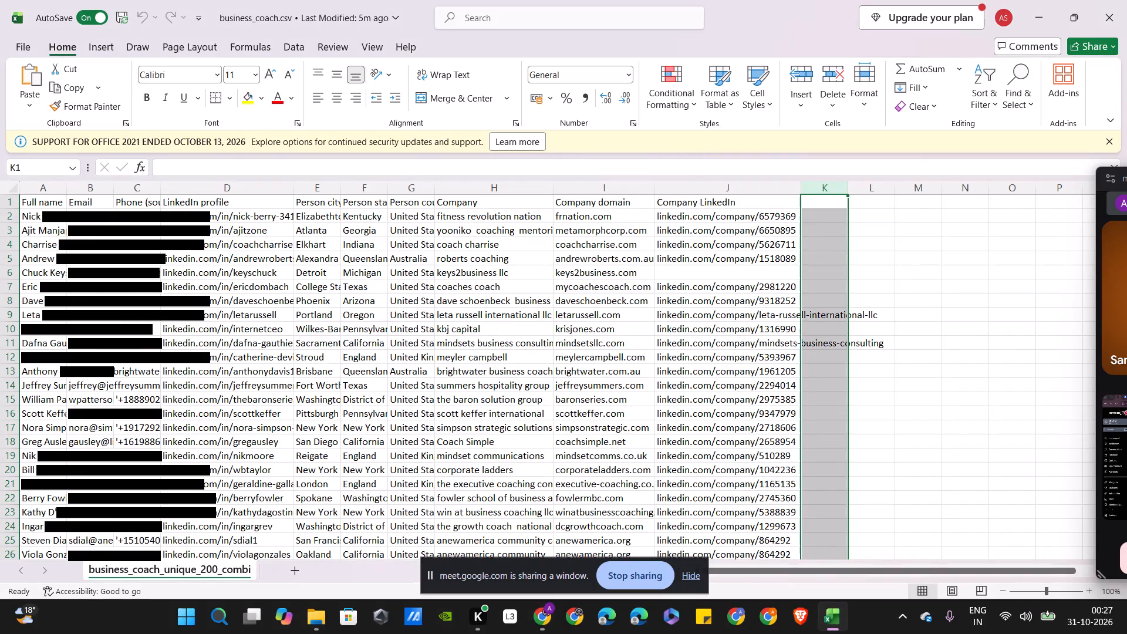
pyautogui.moveTo(35, 207); pyautogui.dragTo(241, 191)
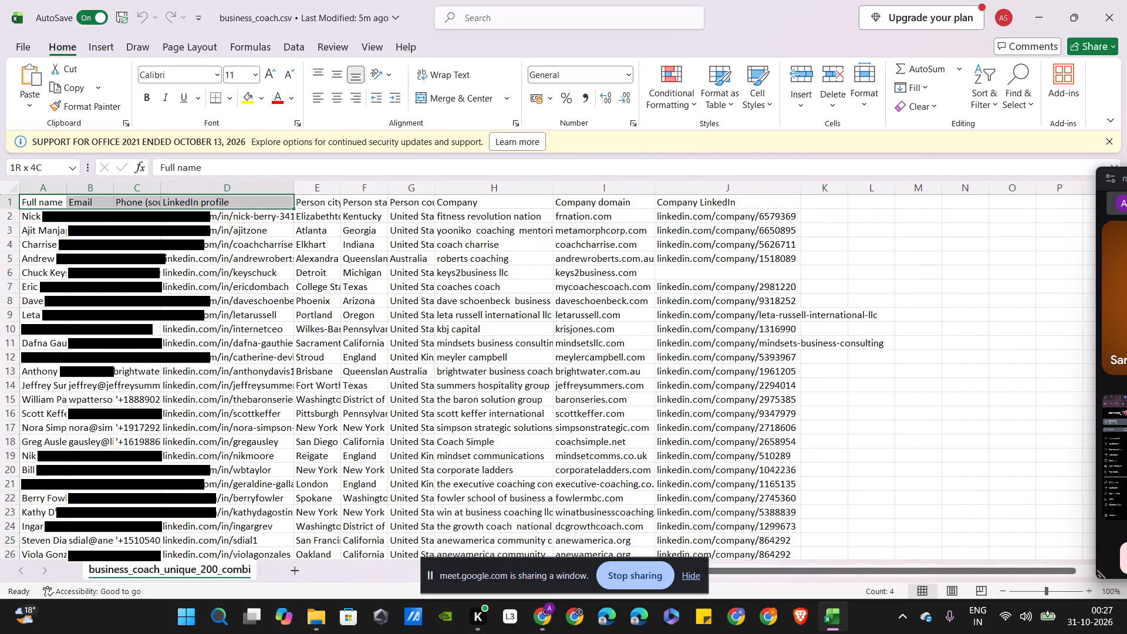
pyautogui.moveTo(241, 191); pyautogui.dragTo(399, 191)
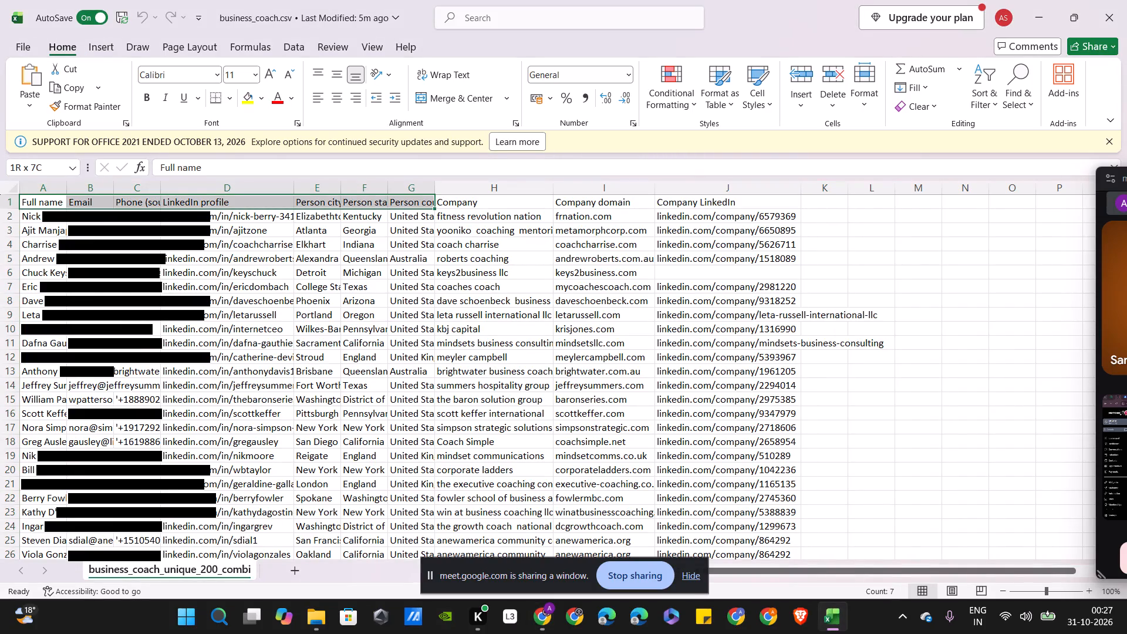
pyautogui.moveTo(399, 191); pyautogui.dragTo(417, 205)
pyautogui.moveTo(417, 205); pyautogui.dragTo(420, 205)
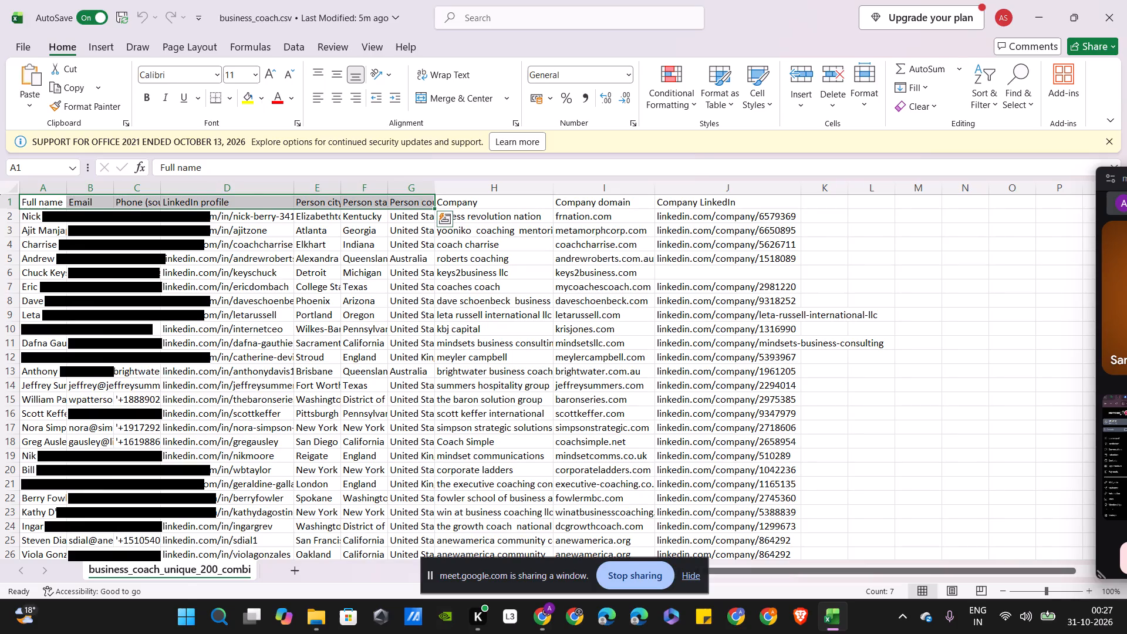
pyautogui.hotkey('ctrl', 'c')
pyautogui.click(821, 541)
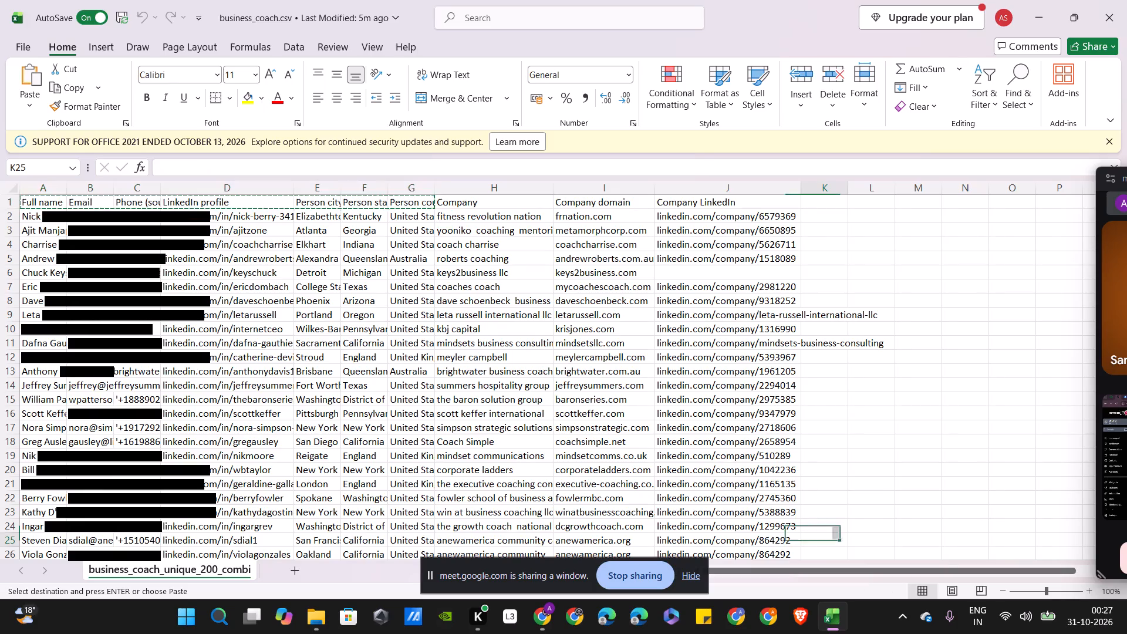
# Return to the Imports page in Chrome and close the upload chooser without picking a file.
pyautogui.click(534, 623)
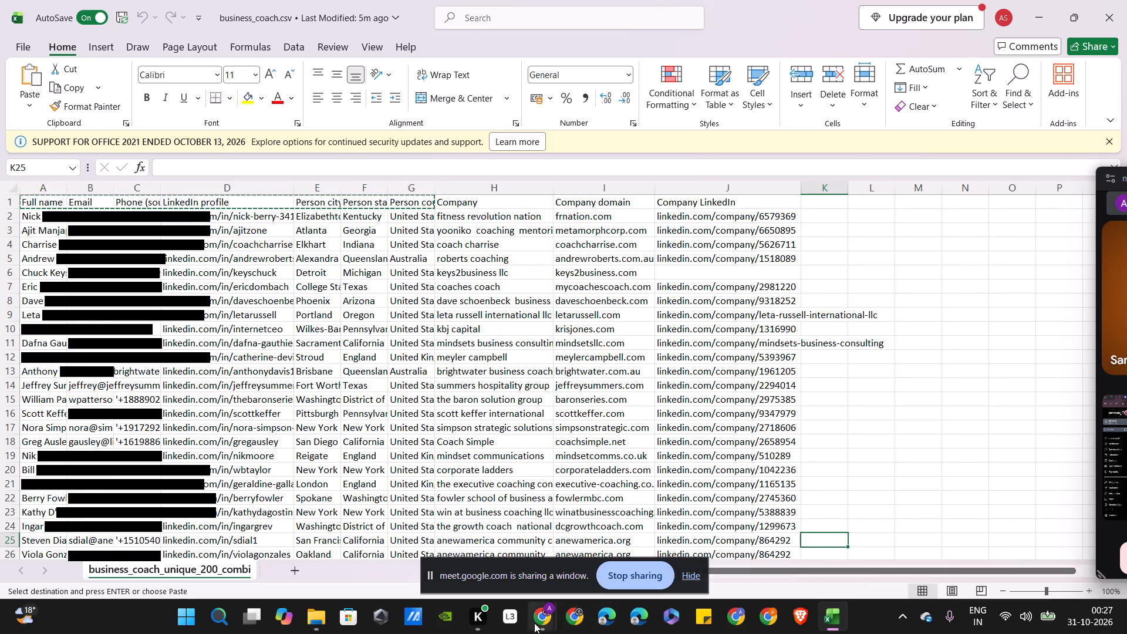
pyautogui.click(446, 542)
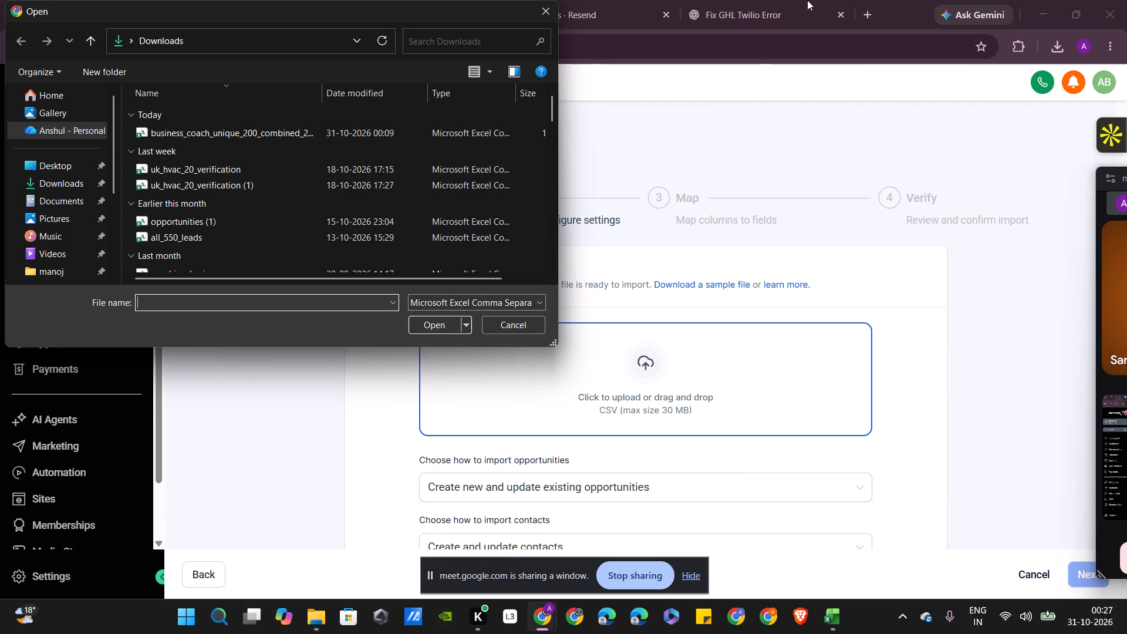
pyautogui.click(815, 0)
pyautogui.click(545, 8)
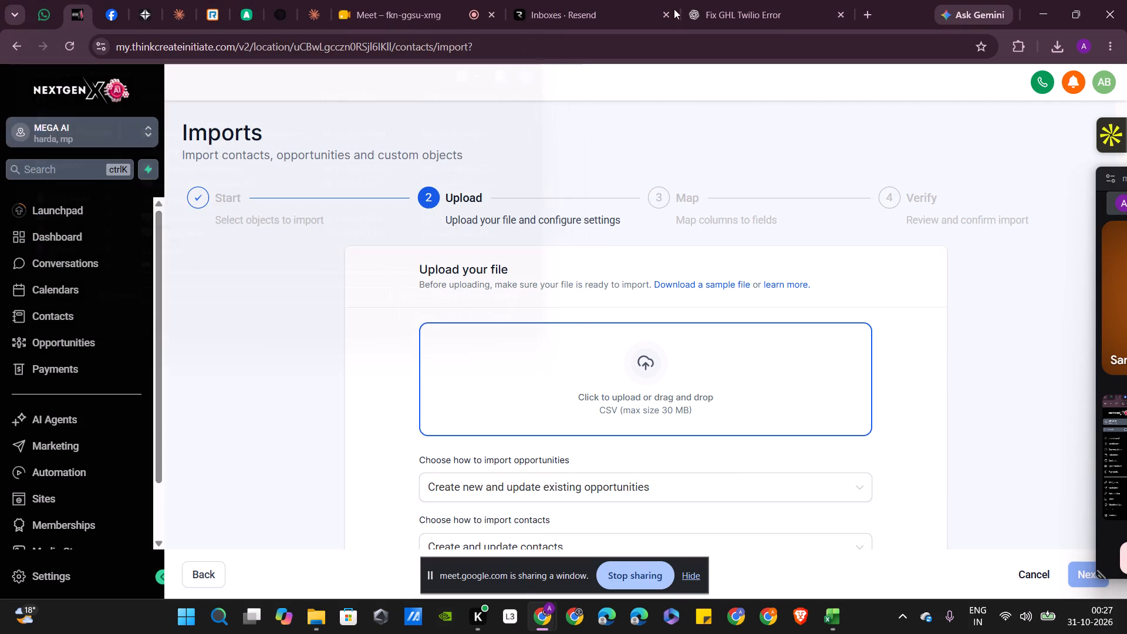
pyautogui.click(875, 14)
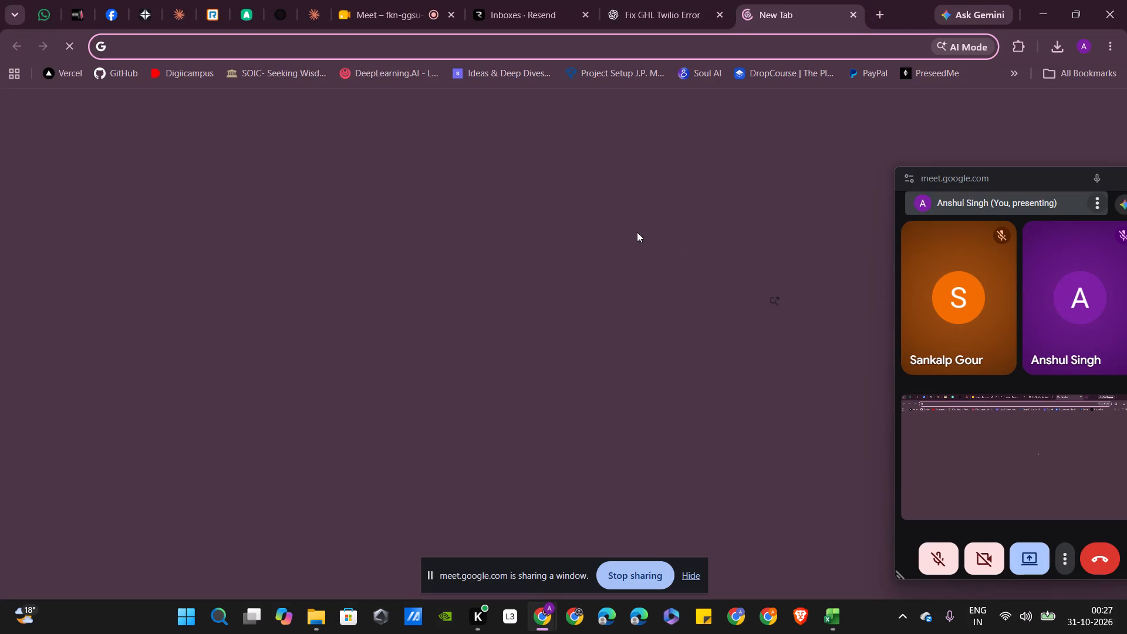
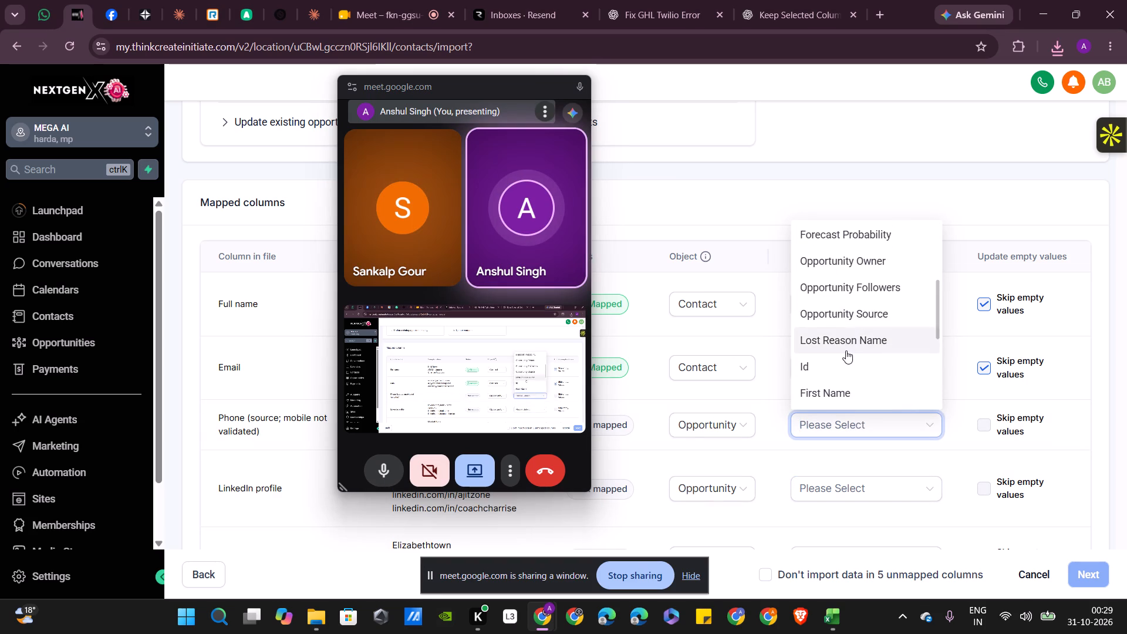
# Map the file's Phone (source; mobile not validated) column to the opportunity's Phone field.
pyautogui.scroll(-3, 846, 350)
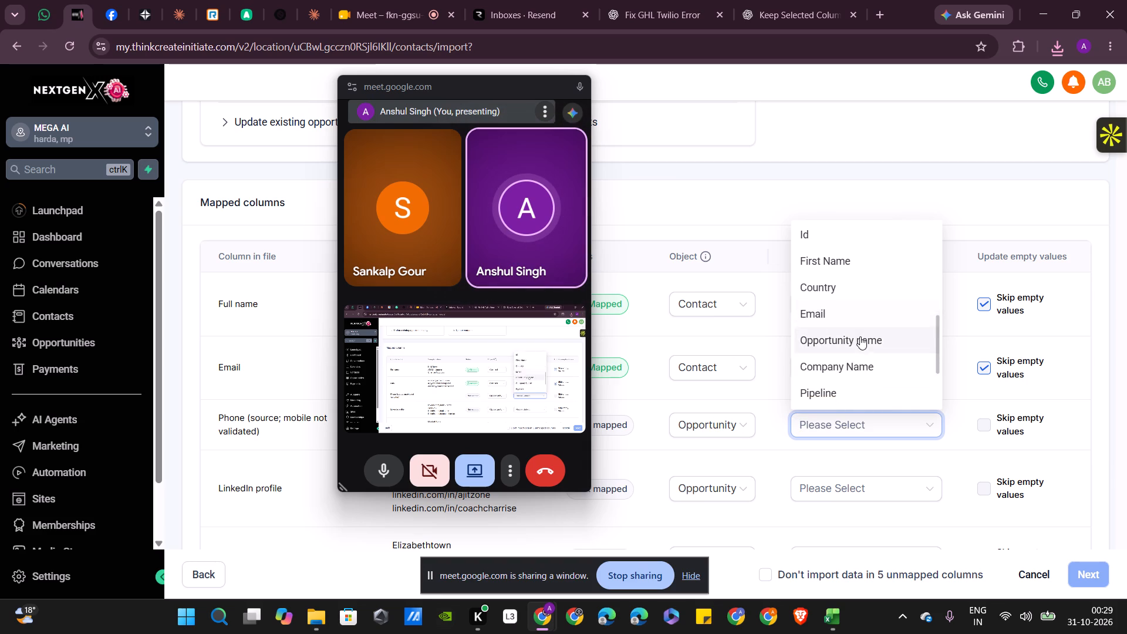
pyautogui.scroll(-1, 860, 336)
pyautogui.click(844, 294)
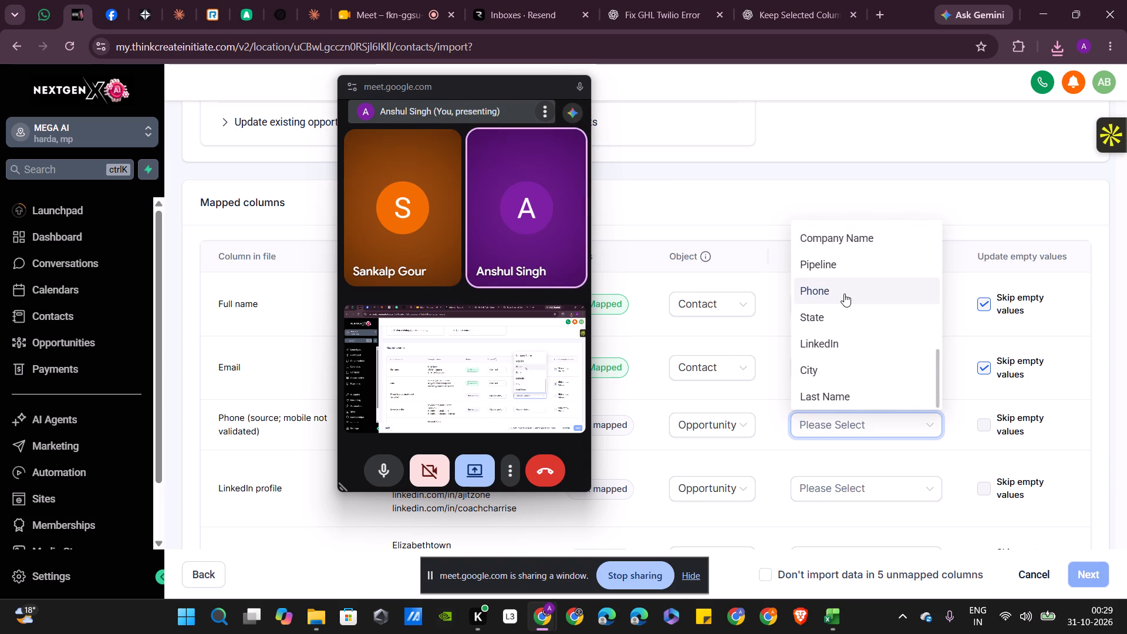
# Map the file's LinkedIn profile column to the opportunity's LinkedIn field.
pyautogui.scroll(-1, 815, 412)
pyautogui.click(881, 424)
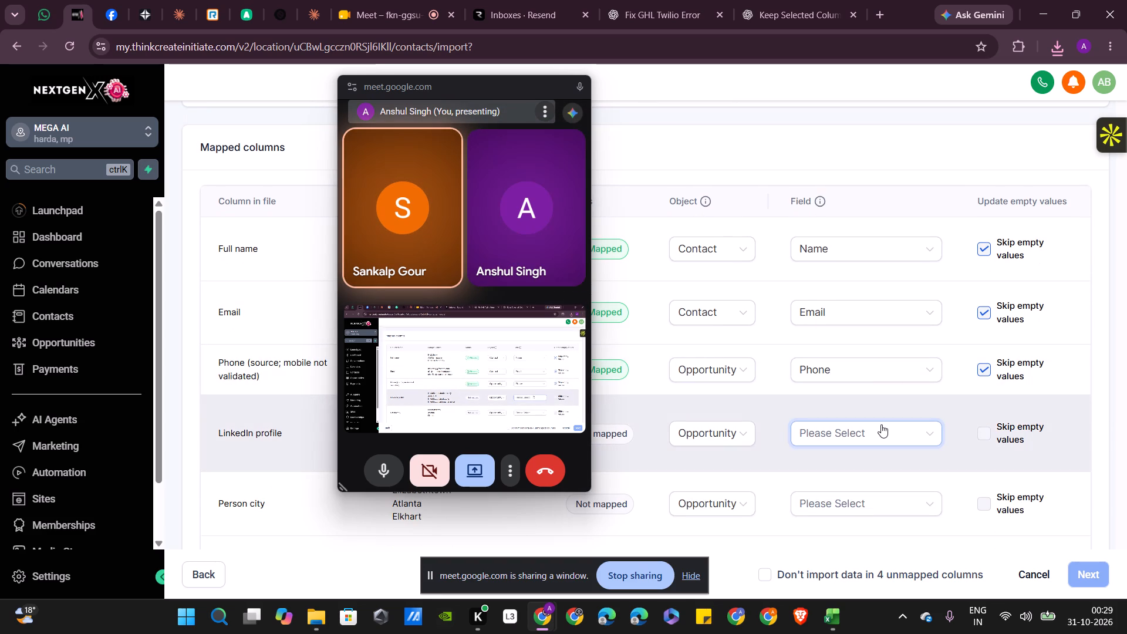
pyautogui.scroll(-7, 857, 317)
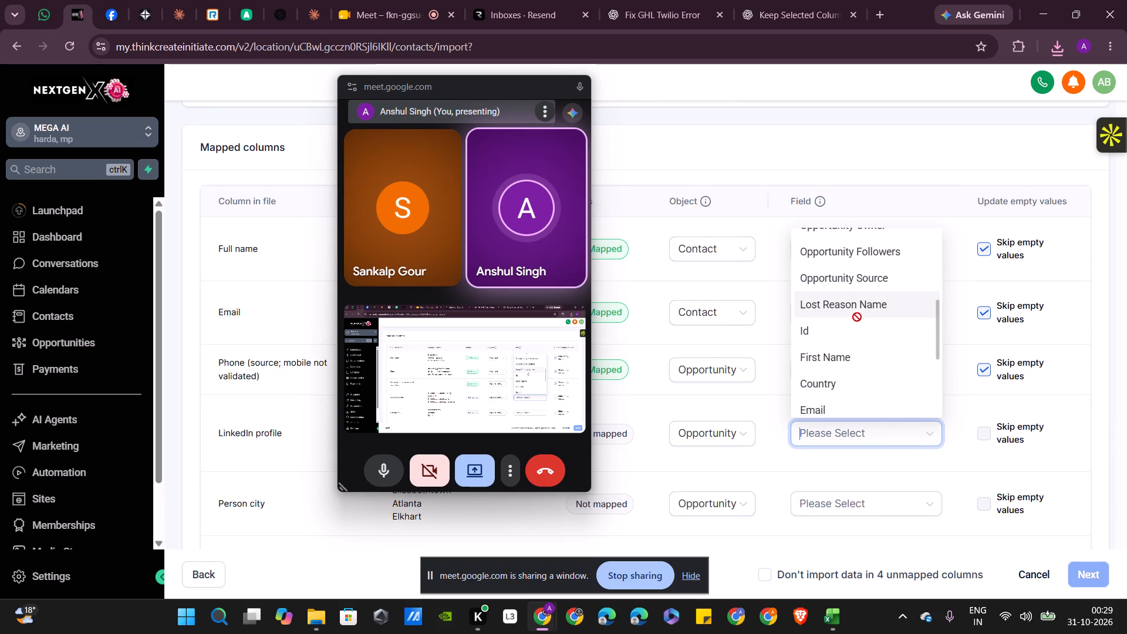
pyautogui.click(847, 351)
# Map the file's Person city column to the opportunity's City field.
pyautogui.scroll(-1, 762, 447)
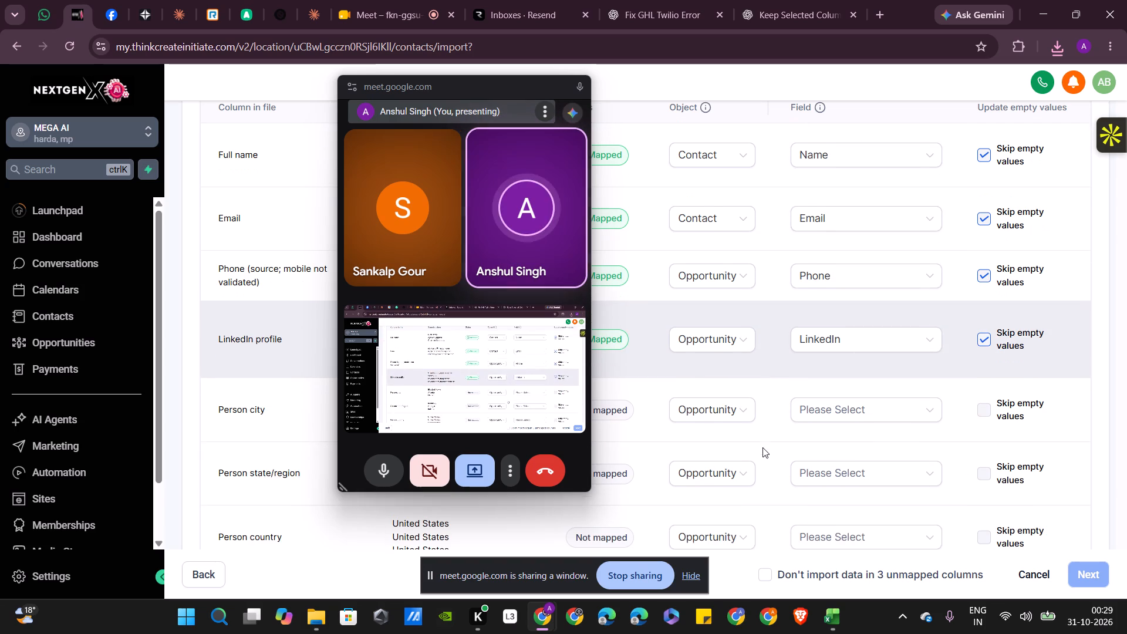
pyautogui.click(856, 404)
pyautogui.scroll(-9, 855, 331)
pyautogui.click(823, 352)
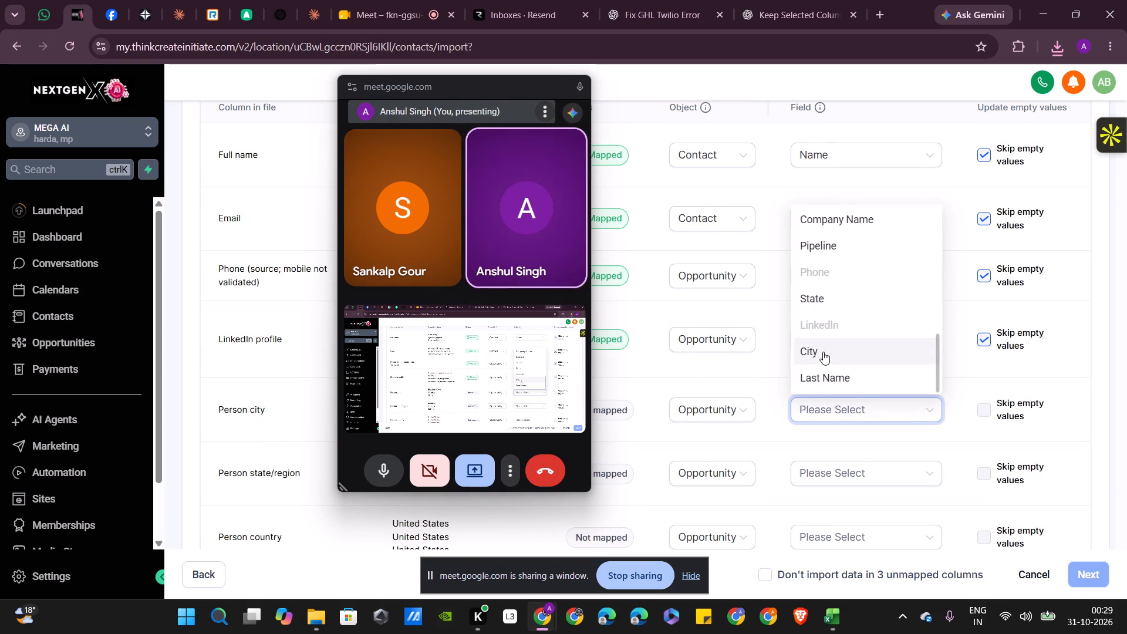
# Map the file's Person state/region column to the opportunity's State field.
pyautogui.scroll(-1, 810, 423)
pyautogui.click(828, 424)
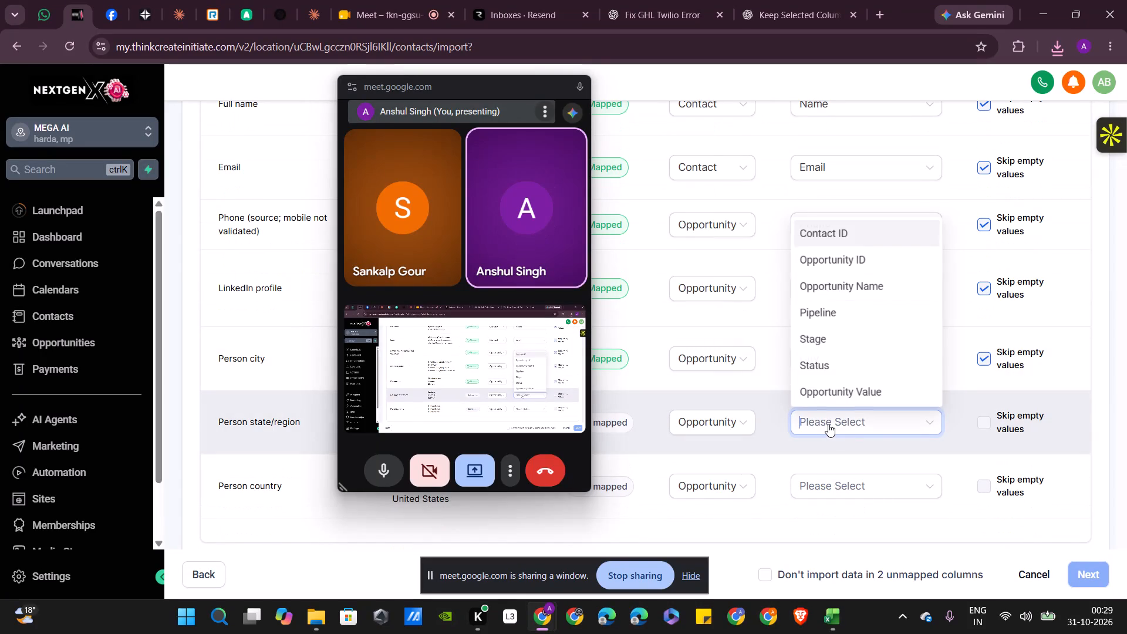
pyautogui.scroll(-9, 838, 360)
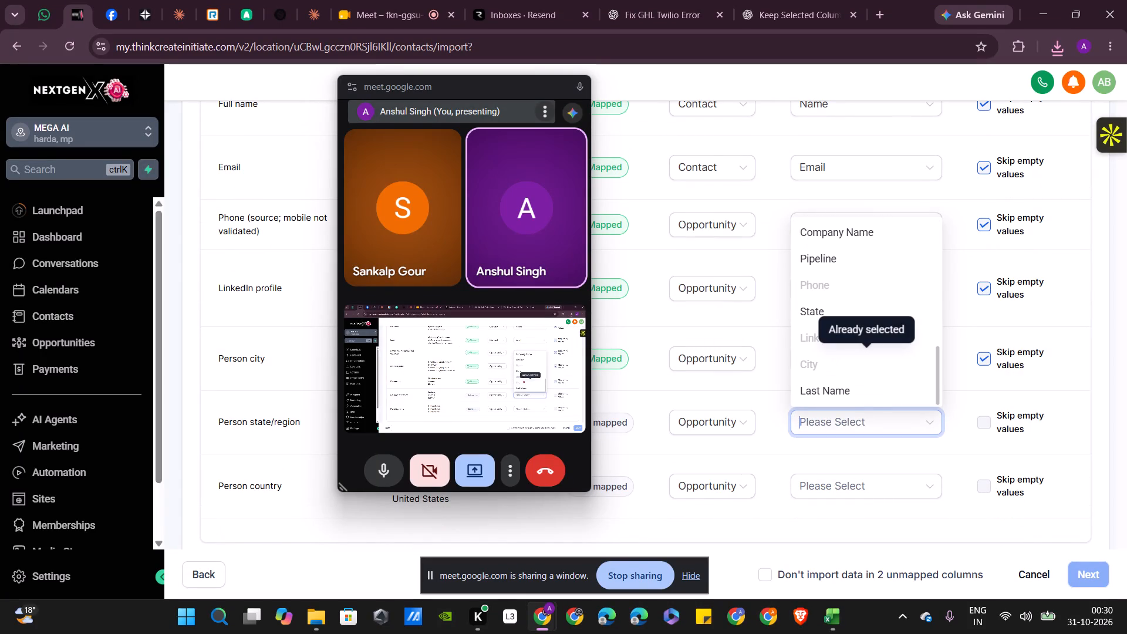
pyautogui.click(845, 308)
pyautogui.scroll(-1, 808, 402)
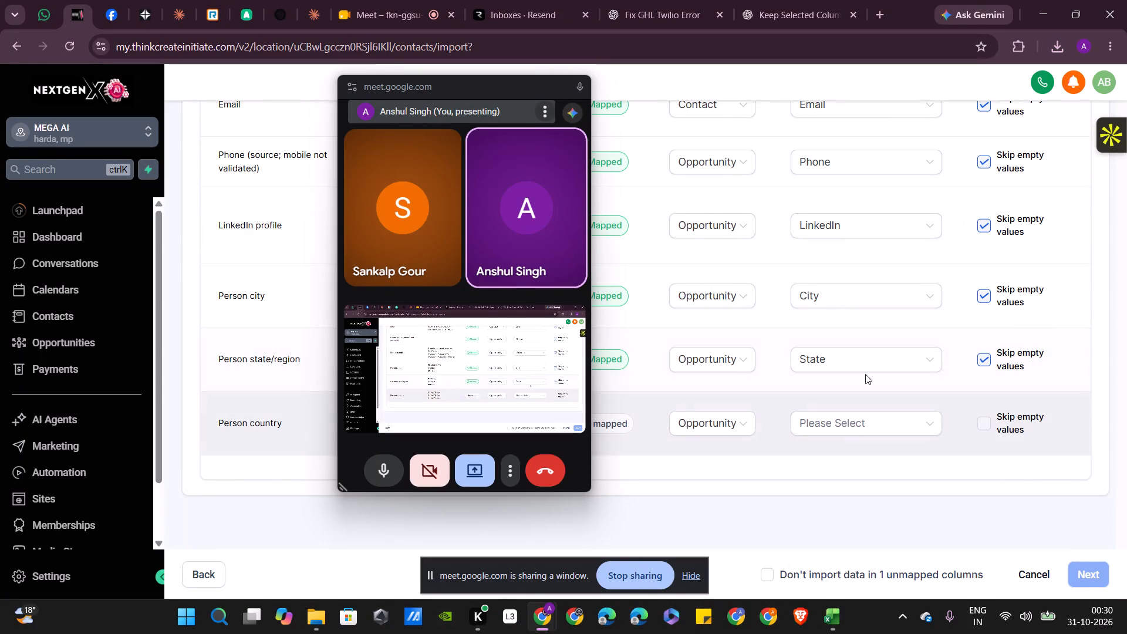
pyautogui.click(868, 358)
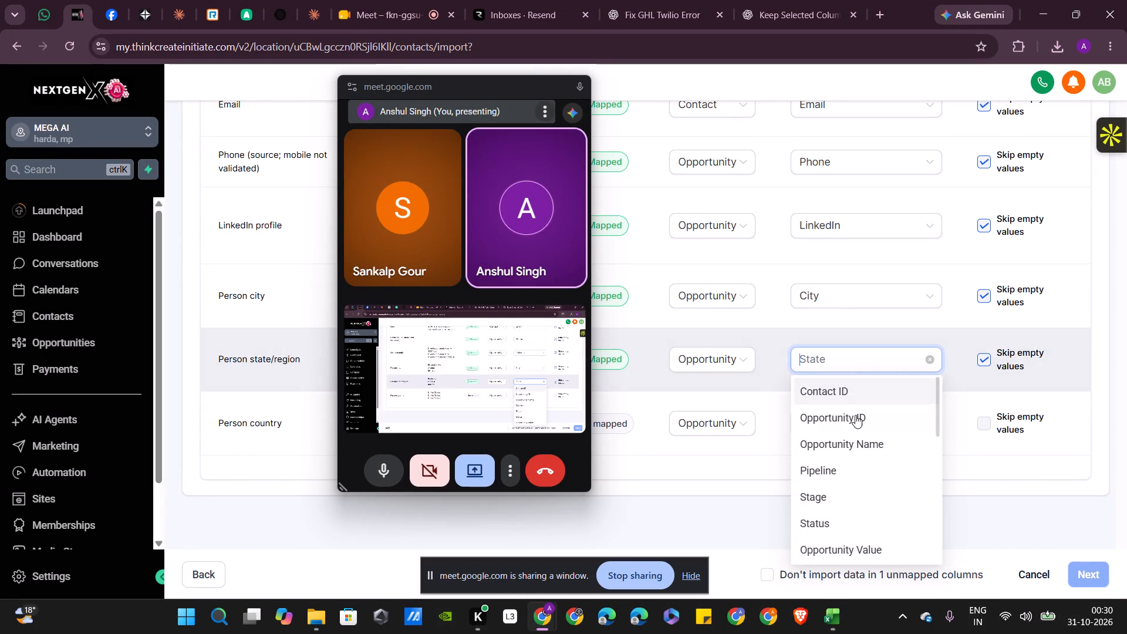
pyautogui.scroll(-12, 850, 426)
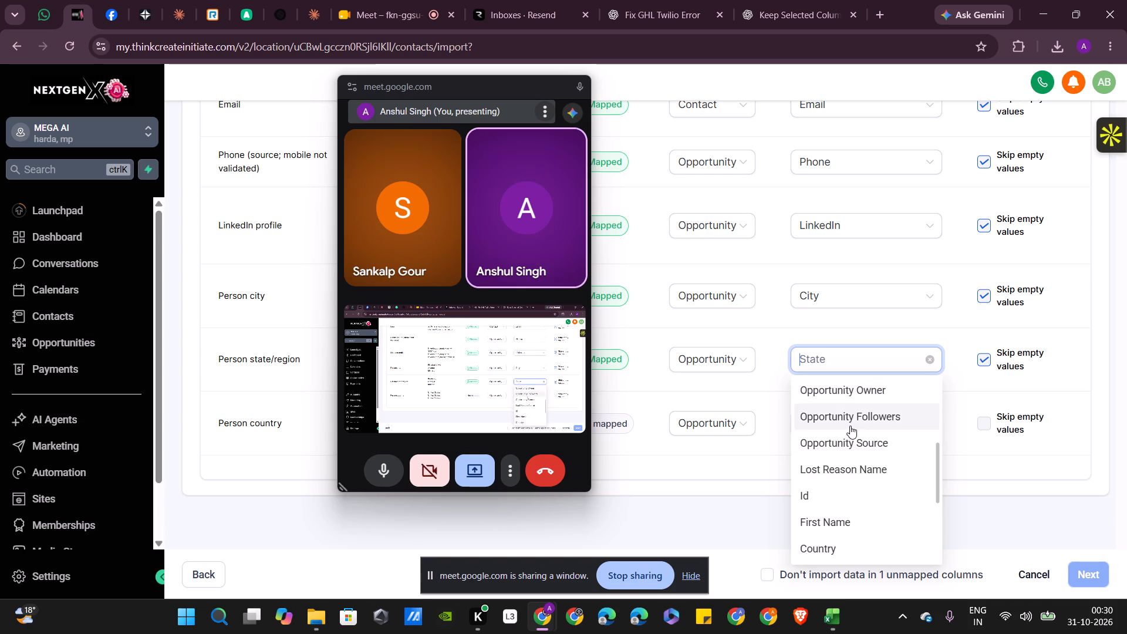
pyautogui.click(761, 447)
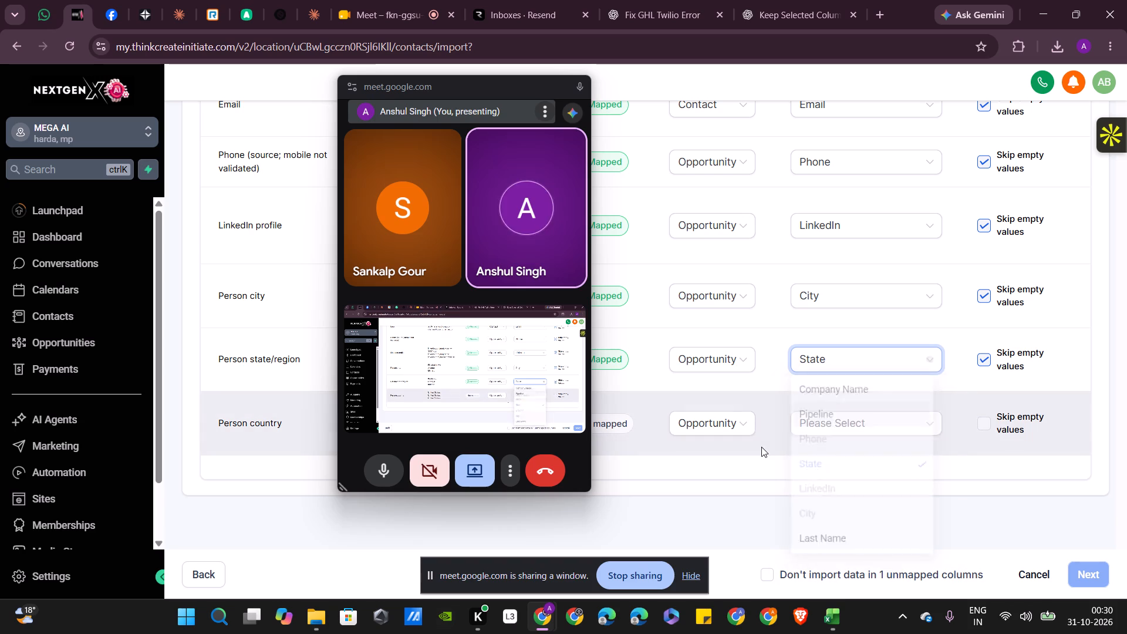
# Map the file's Person country column to the opportunity's Country field.
pyautogui.click(830, 429)
pyautogui.scroll(-4, 836, 305)
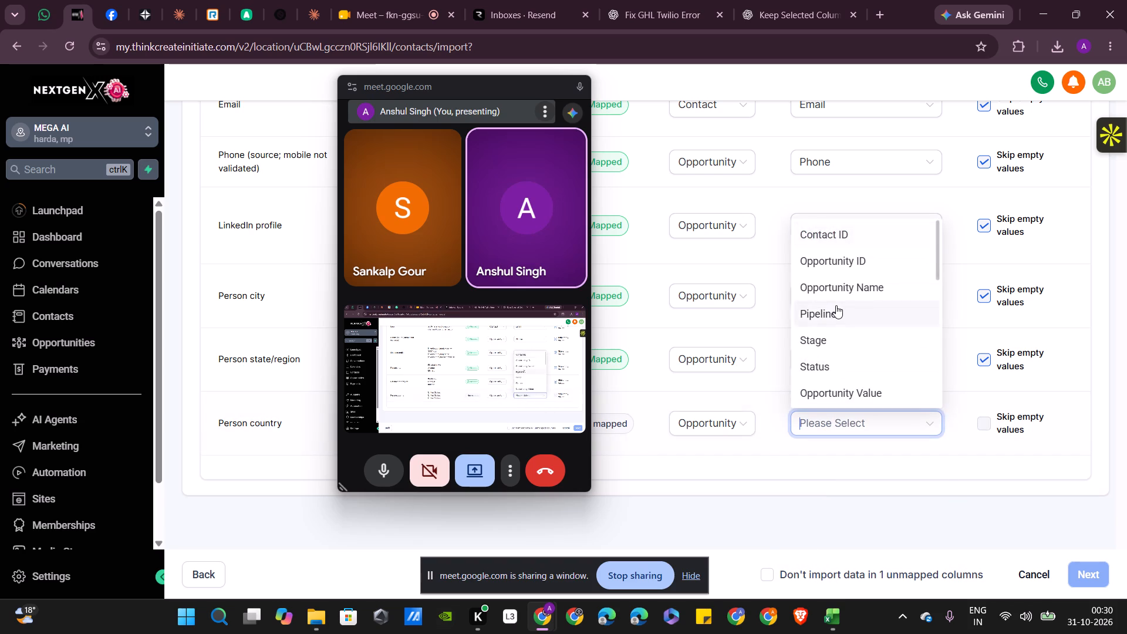
pyautogui.scroll(-2, 836, 305)
pyautogui.scroll(1, 836, 305)
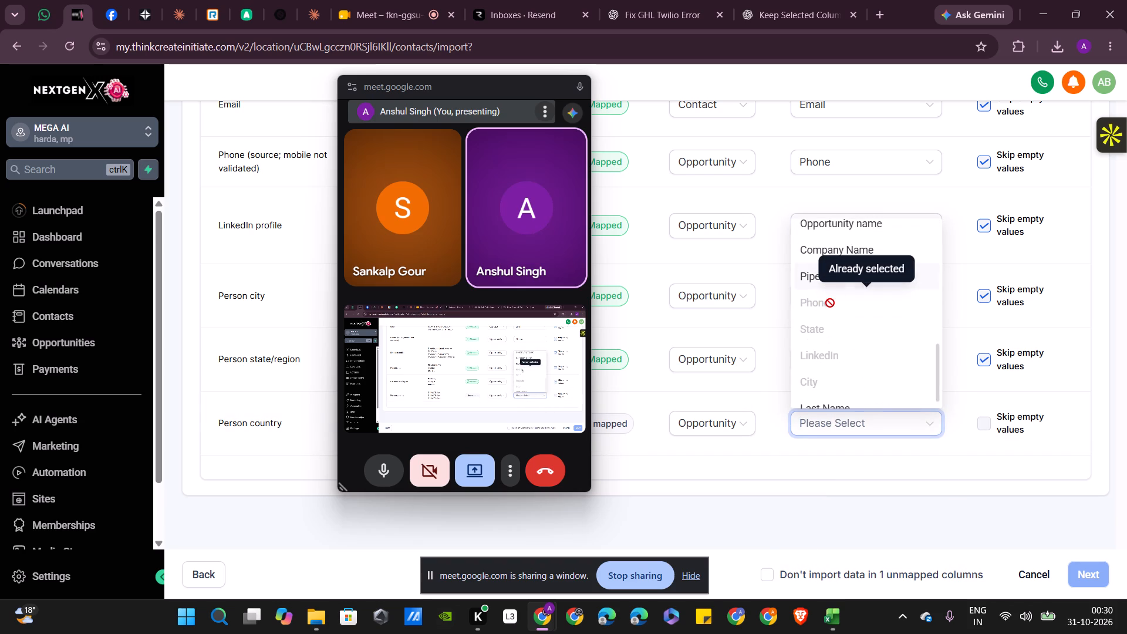
pyautogui.scroll(2, 830, 303)
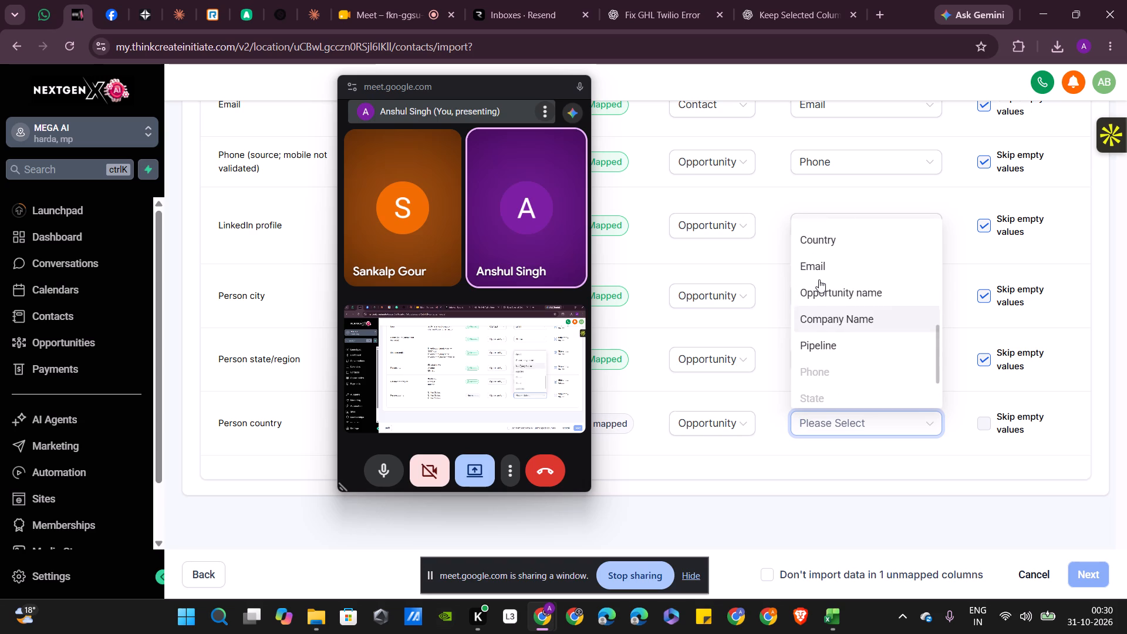
pyautogui.scroll(1, 819, 279)
pyautogui.click(830, 261)
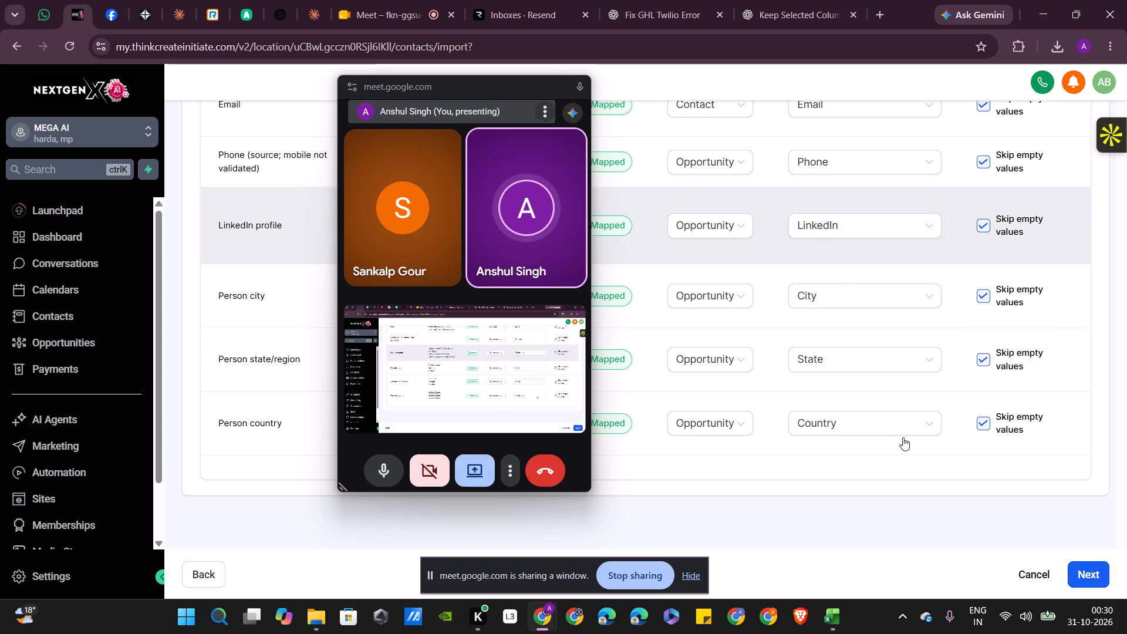
# Submit the completed column mapping and proceed to the next stage of the import.
pyautogui.scroll(4, 903, 437)
pyautogui.click(1106, 573)
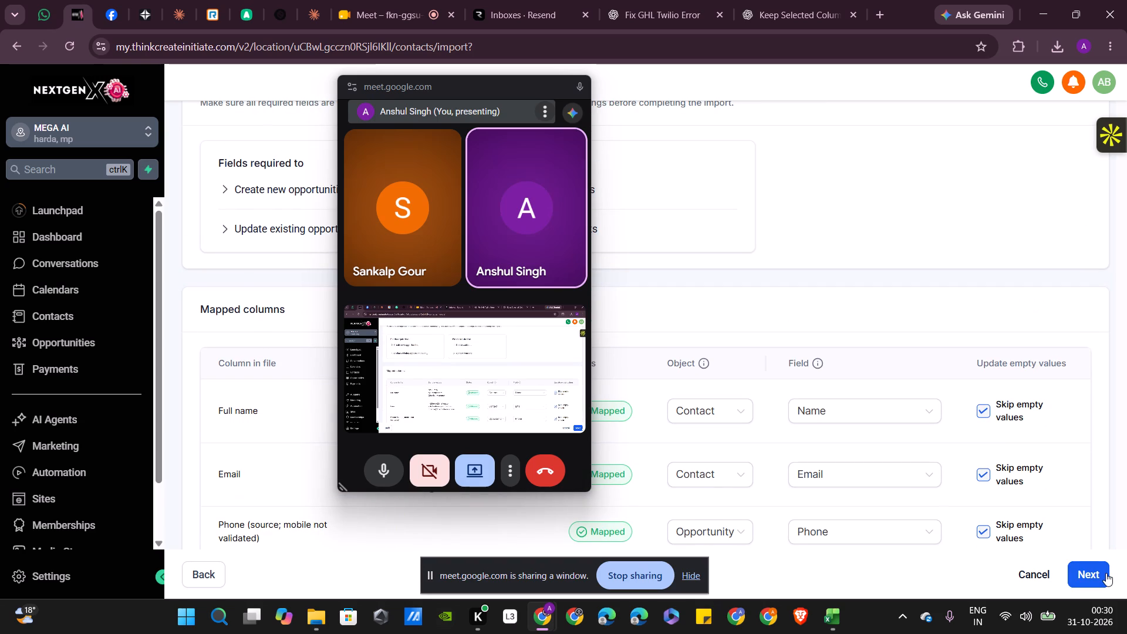
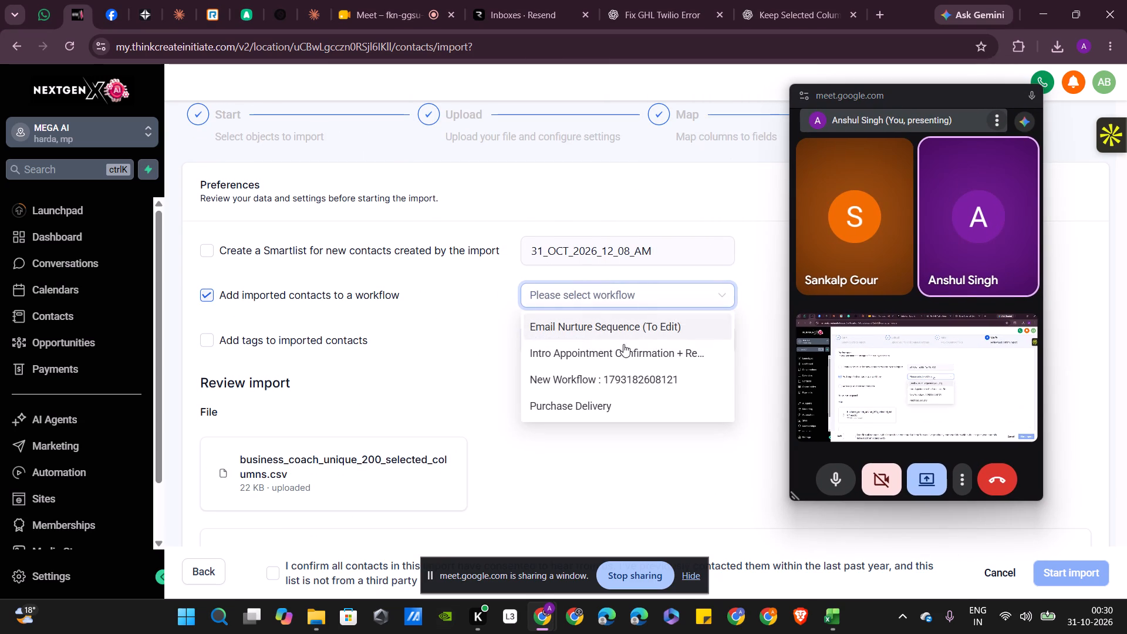
pyautogui.click(607, 378)
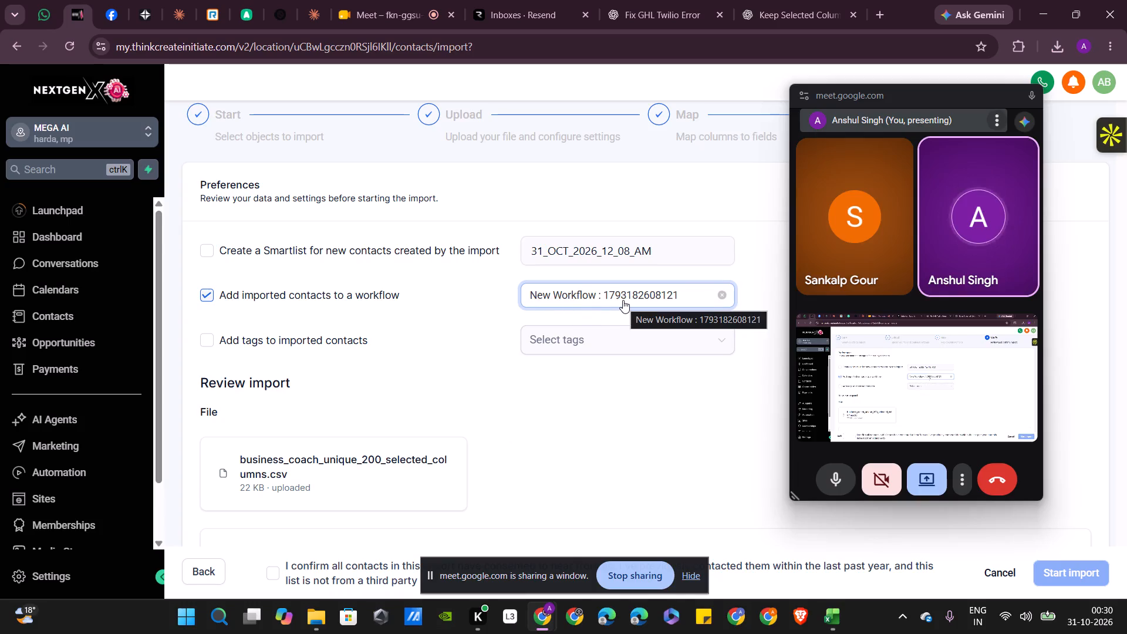
pyautogui.click(566, 352)
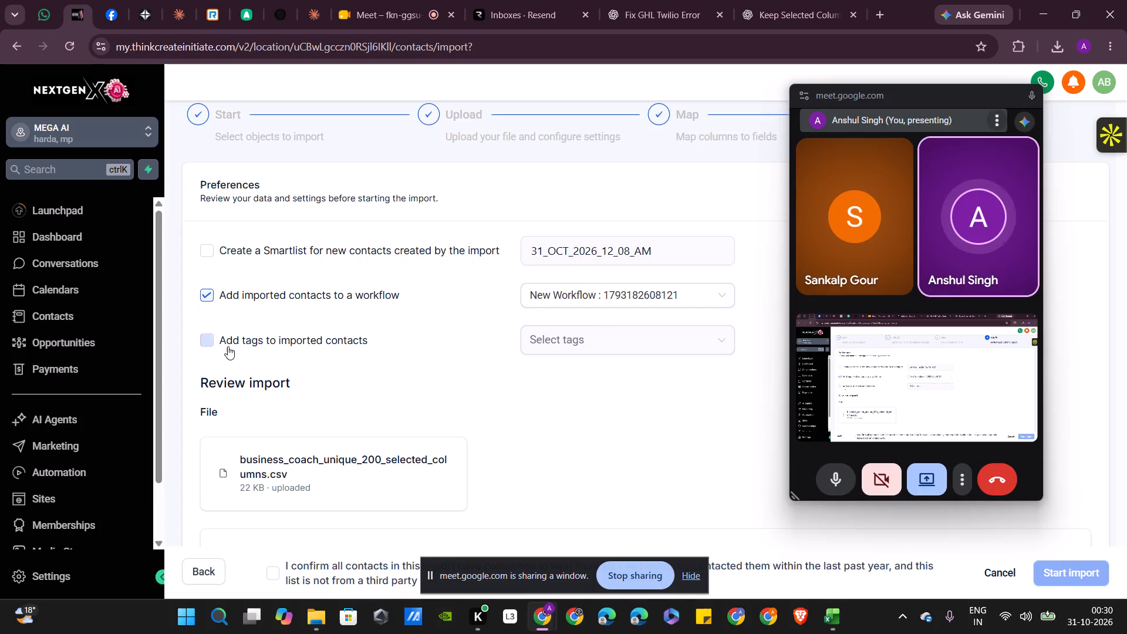
# Review the mapped columns and enable creating a Smartlist for the new contacts, keeping the name 31_OCT_2026_12_08_AM.
pyautogui.scroll(-1, 360, 342)
pyautogui.scroll(-2, 569, 344)
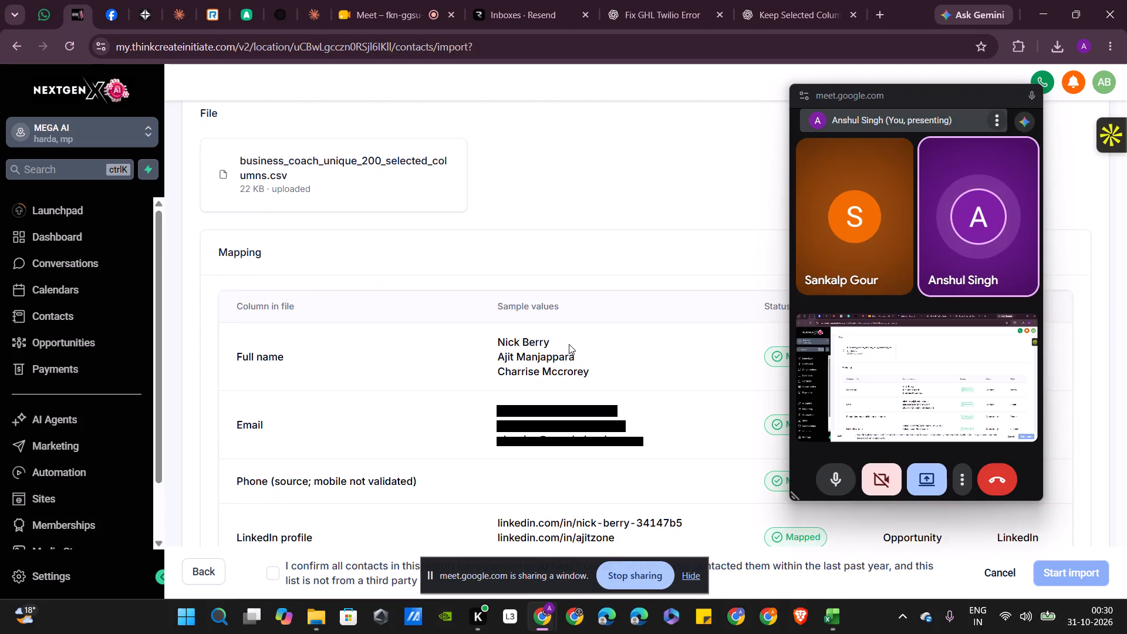
pyautogui.scroll(-5, 569, 344)
pyautogui.scroll(1, 569, 344)
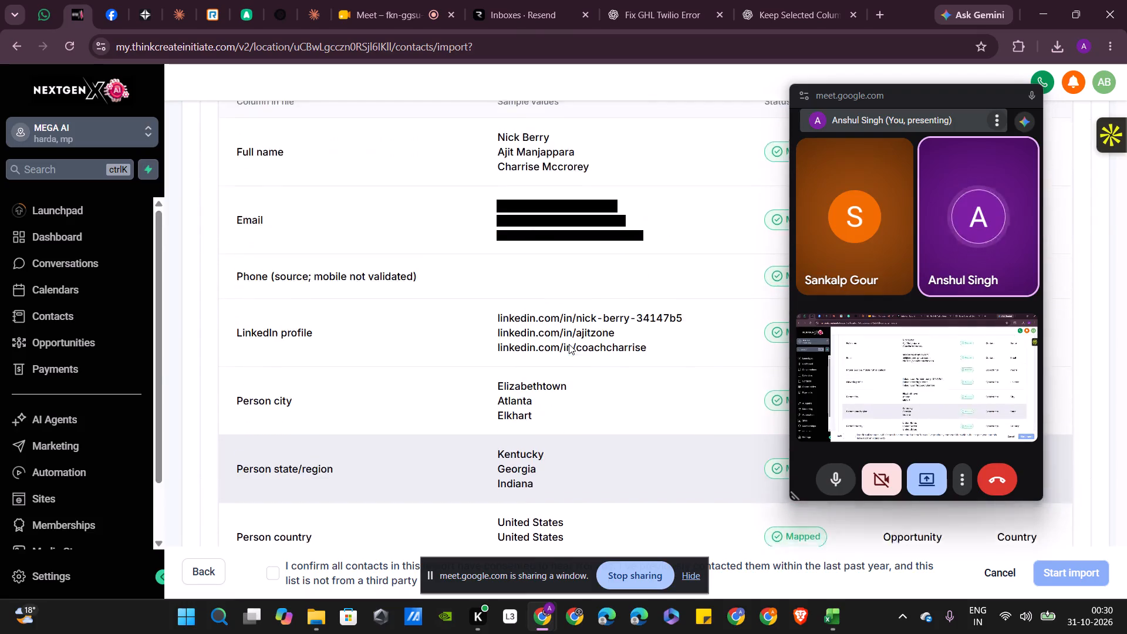
pyautogui.scroll(4, 569, 344)
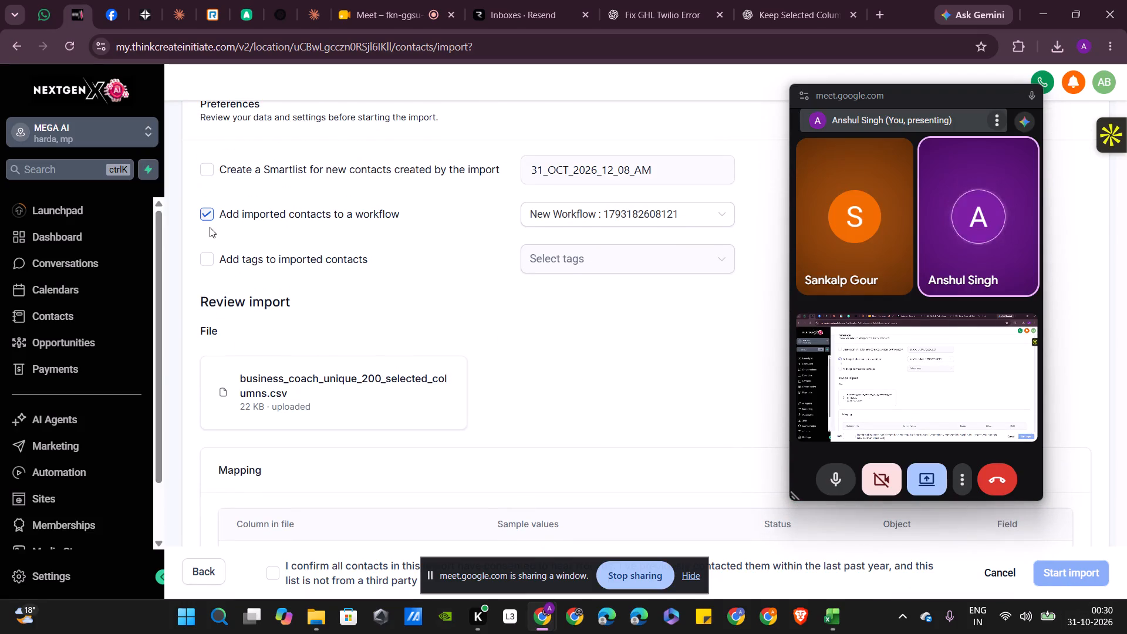
pyautogui.click(211, 172)
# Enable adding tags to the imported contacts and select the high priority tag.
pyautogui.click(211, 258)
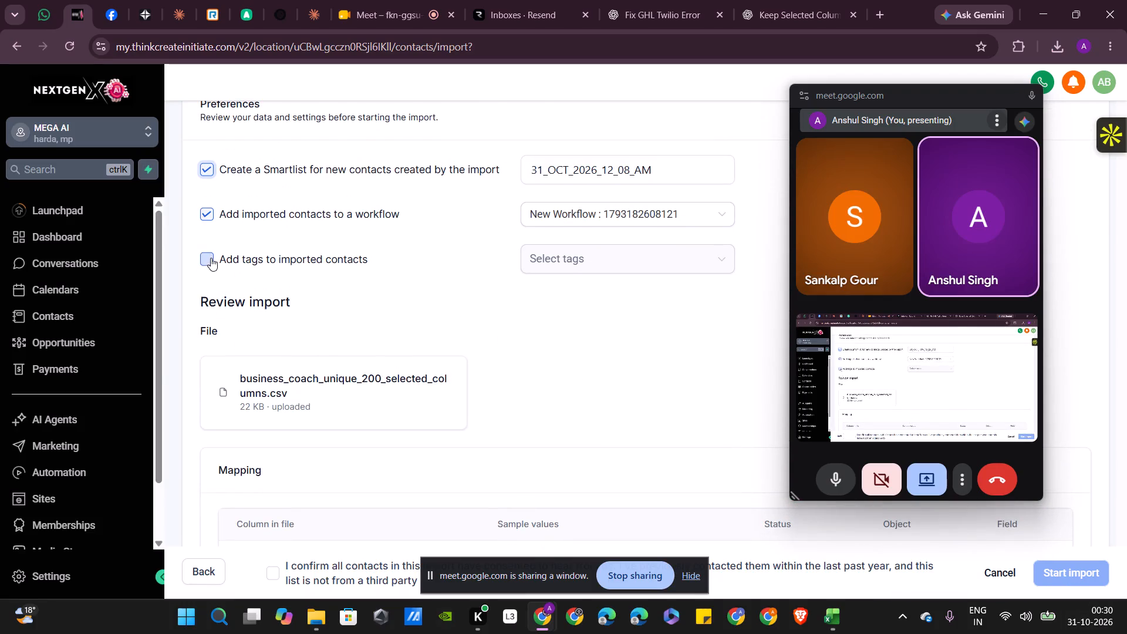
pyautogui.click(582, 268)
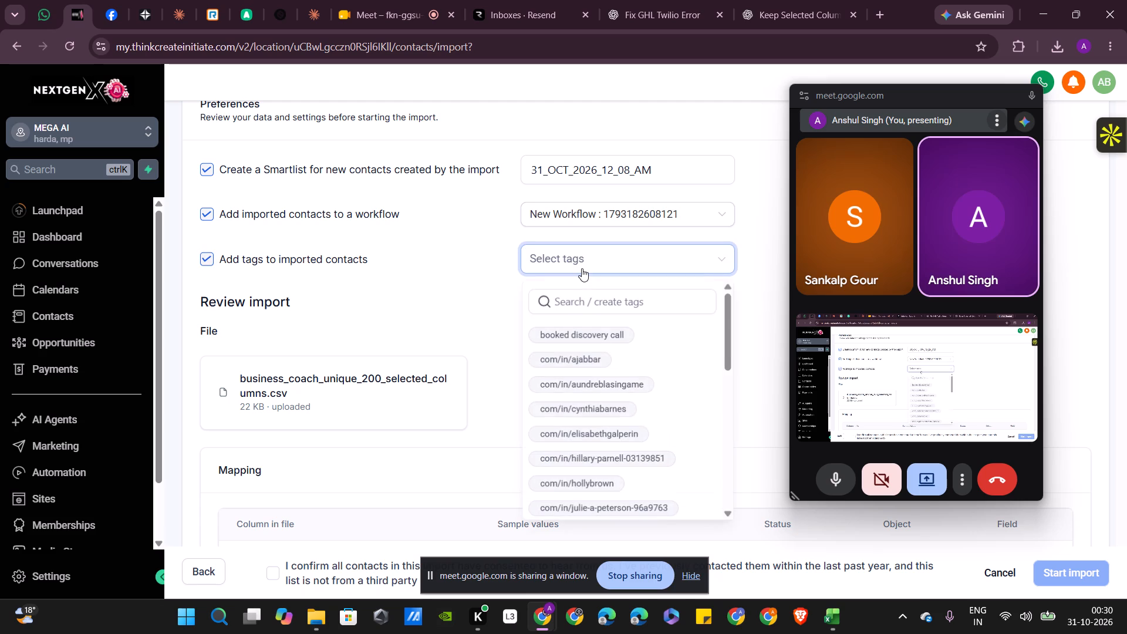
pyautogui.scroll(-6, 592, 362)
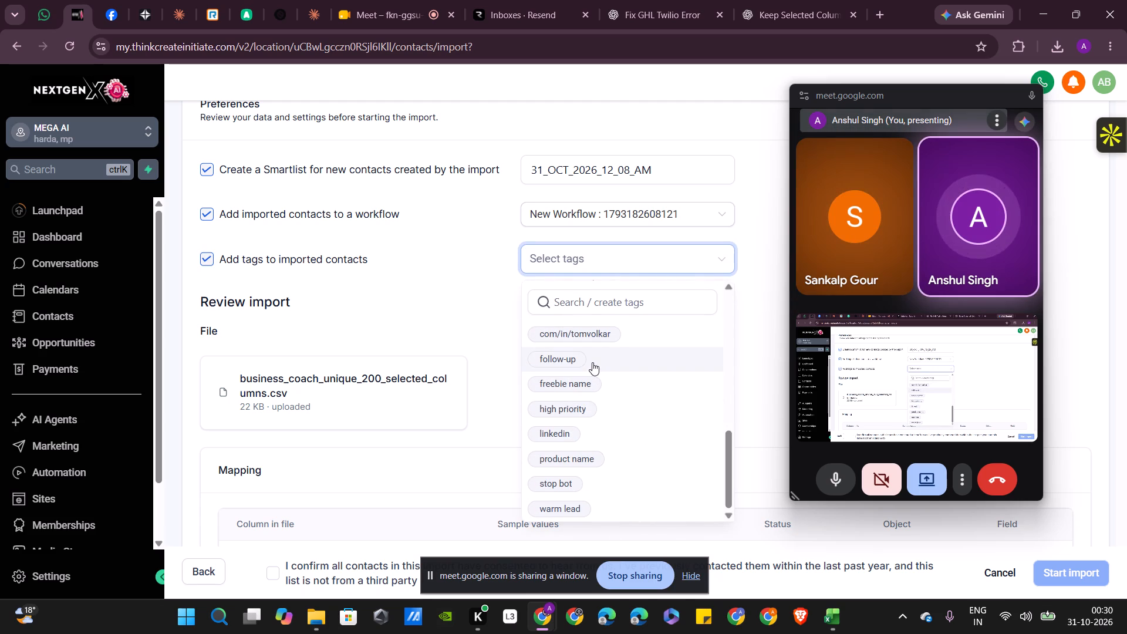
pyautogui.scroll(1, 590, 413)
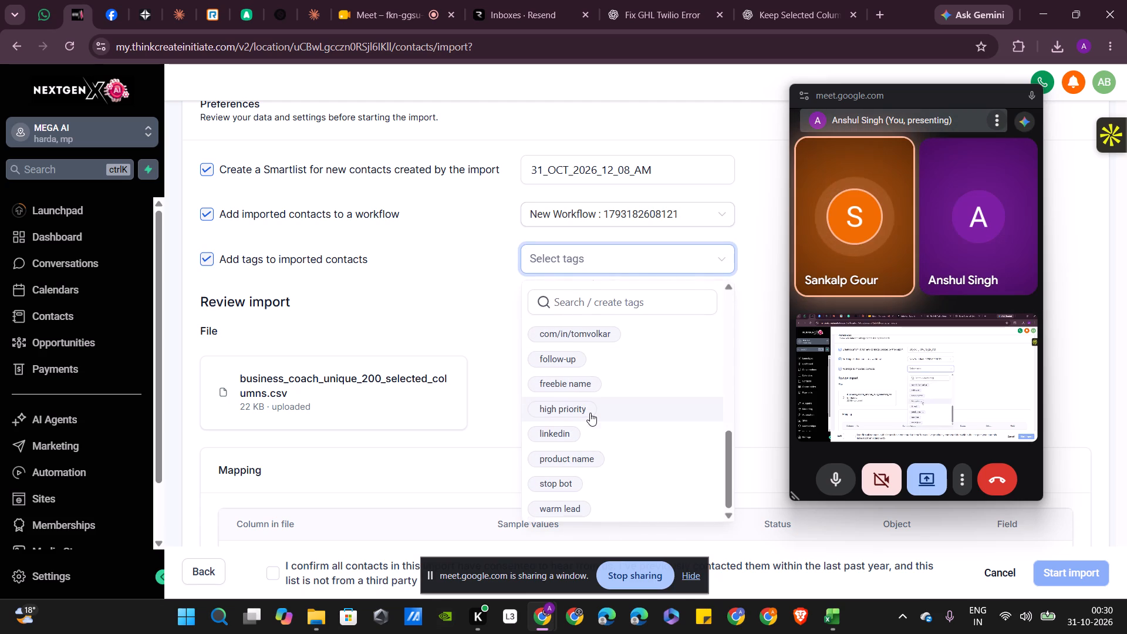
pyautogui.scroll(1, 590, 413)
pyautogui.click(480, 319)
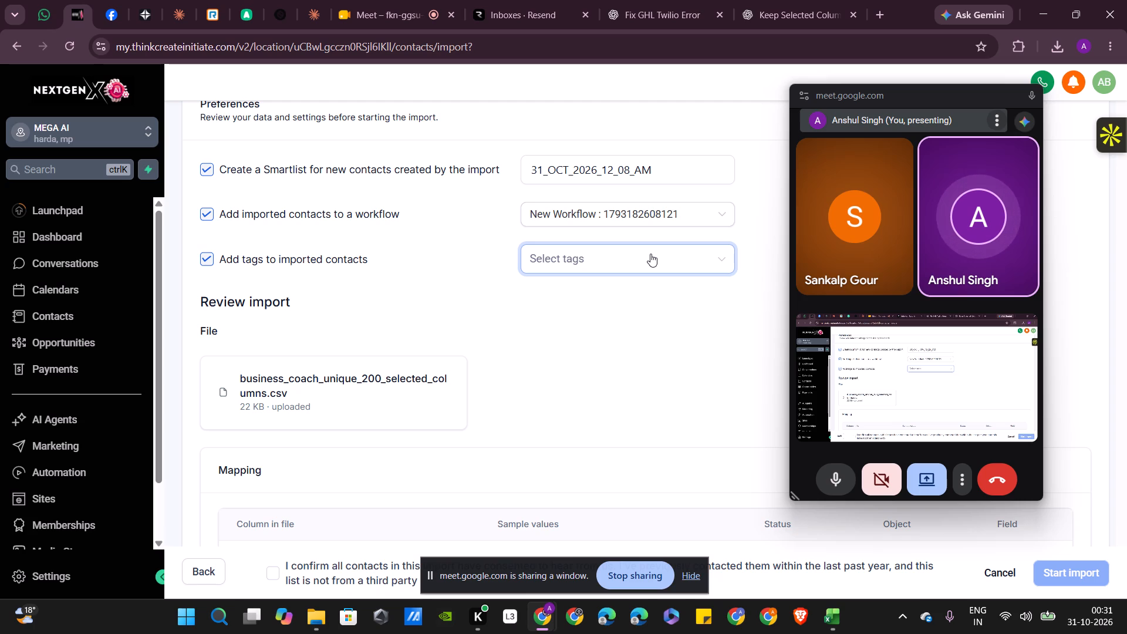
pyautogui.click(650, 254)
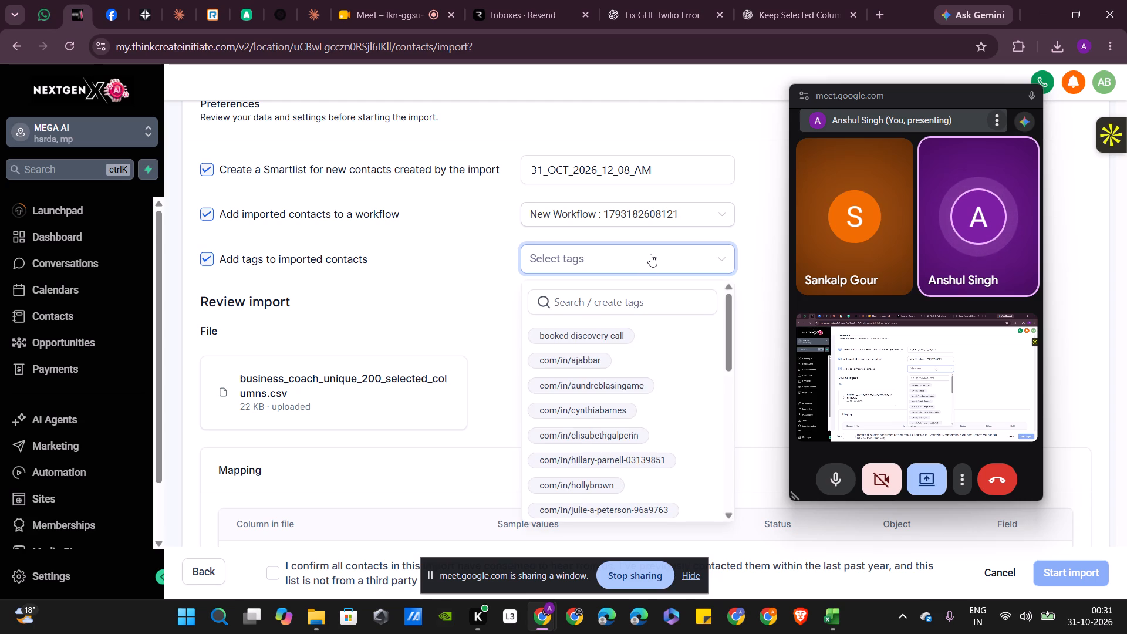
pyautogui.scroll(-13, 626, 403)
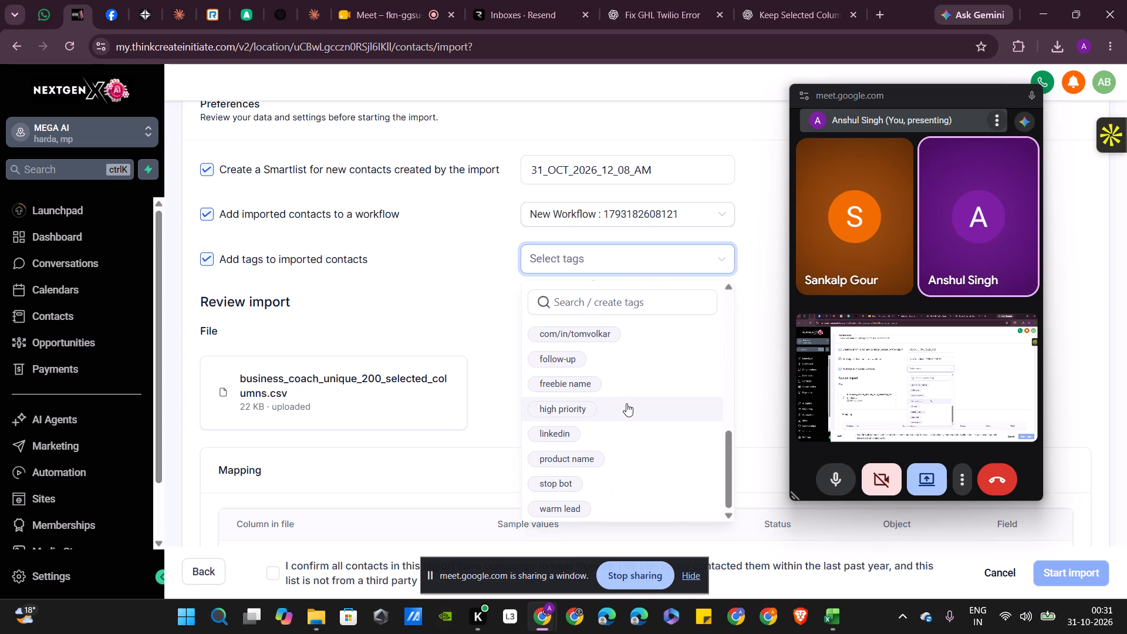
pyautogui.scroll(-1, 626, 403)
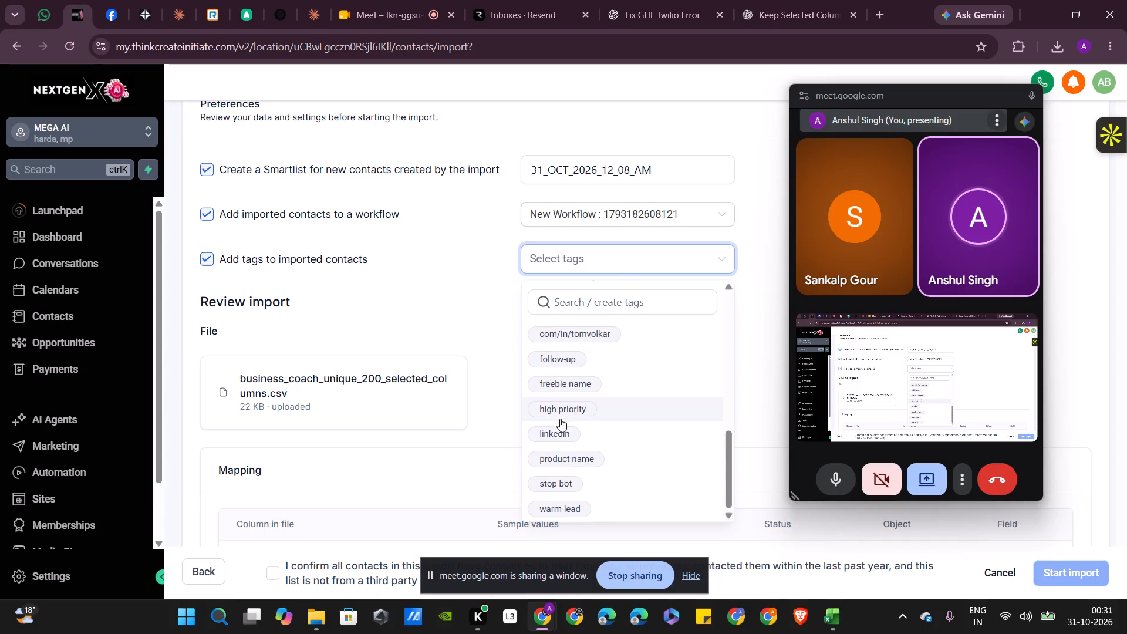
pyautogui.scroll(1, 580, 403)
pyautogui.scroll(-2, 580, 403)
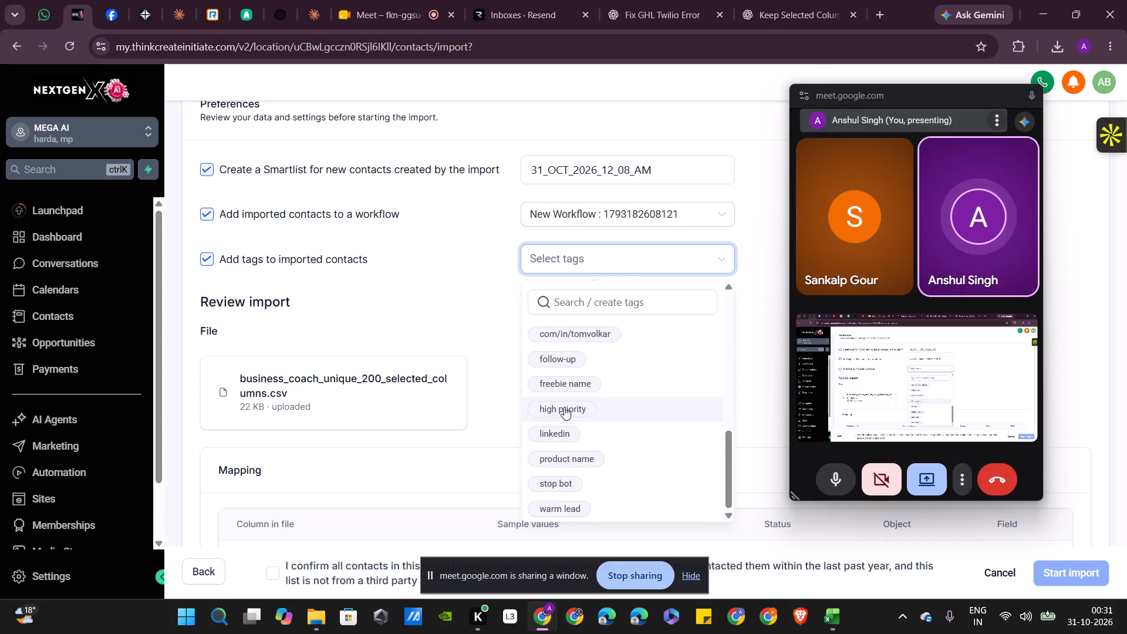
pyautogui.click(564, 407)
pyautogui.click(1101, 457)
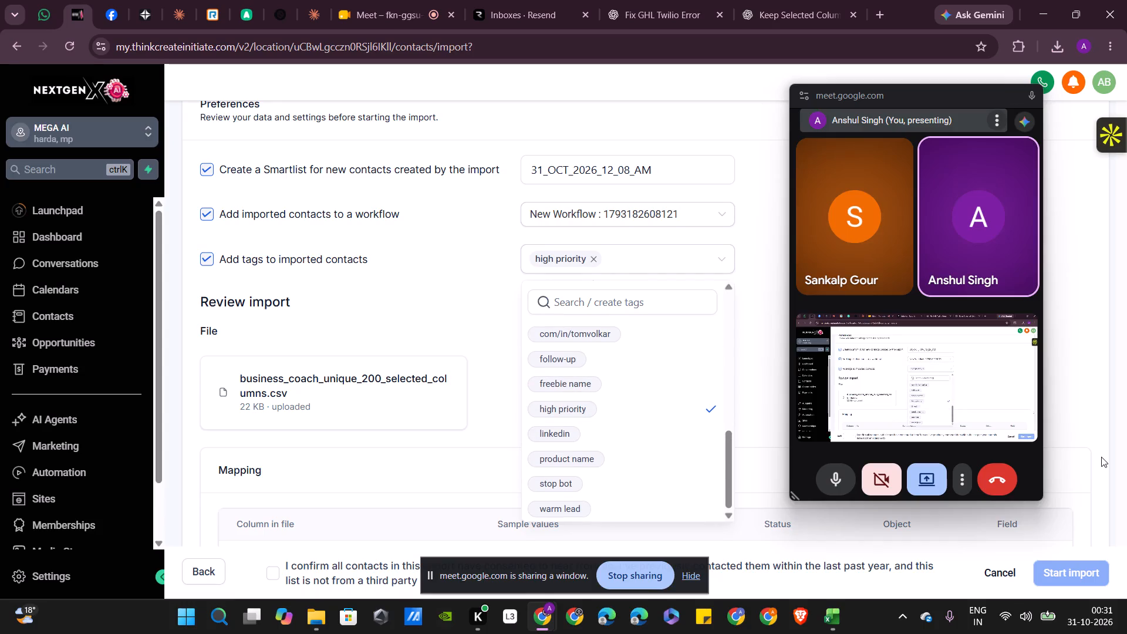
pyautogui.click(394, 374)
# Confirm the consent statement about the contacts in this import.
pyautogui.hscroll(1, 394, 374)
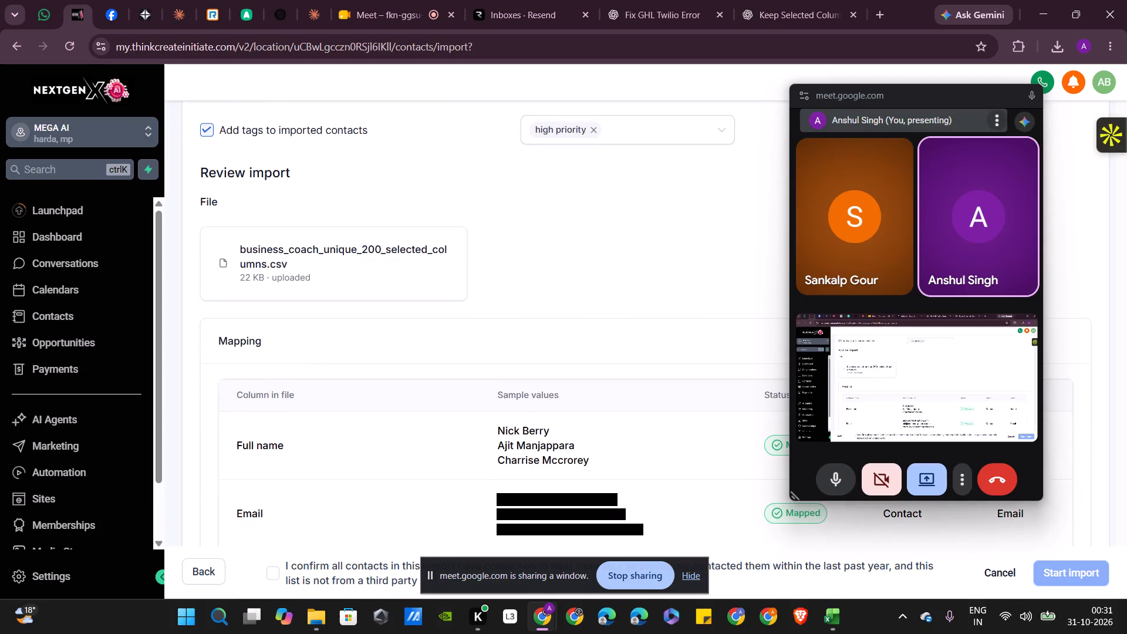
pyautogui.hscroll(1, 394, 374)
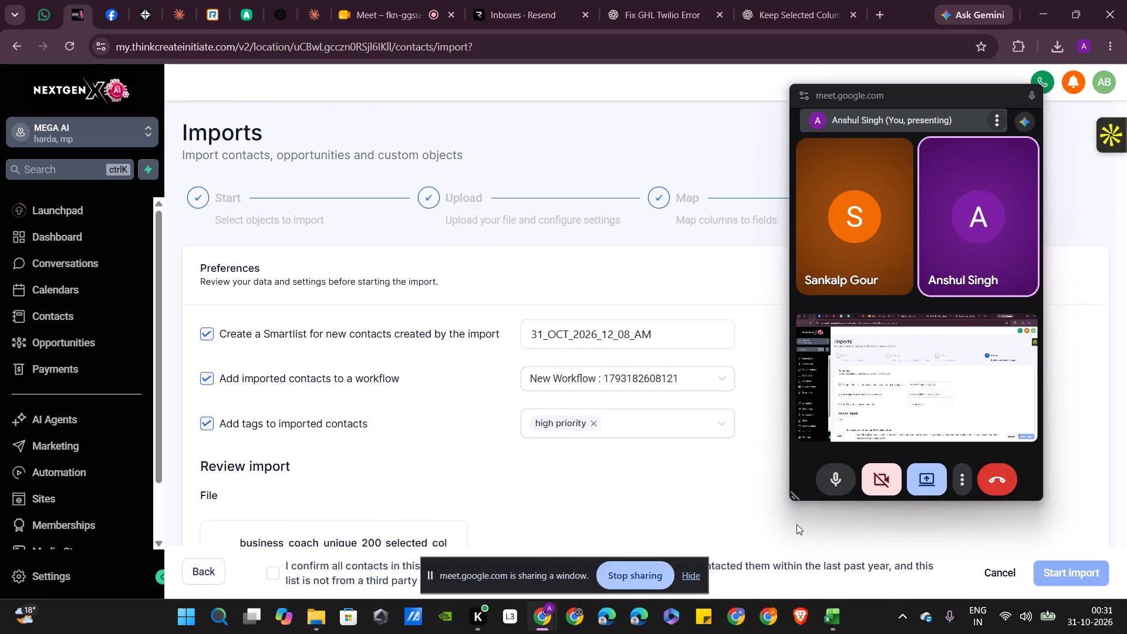
pyautogui.click(280, 576)
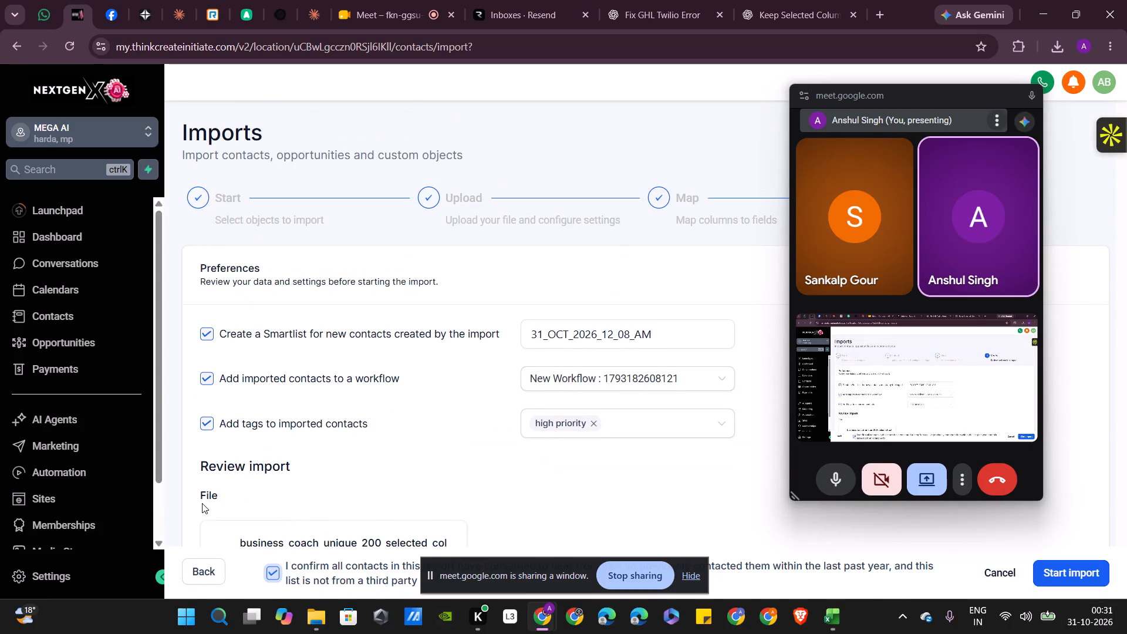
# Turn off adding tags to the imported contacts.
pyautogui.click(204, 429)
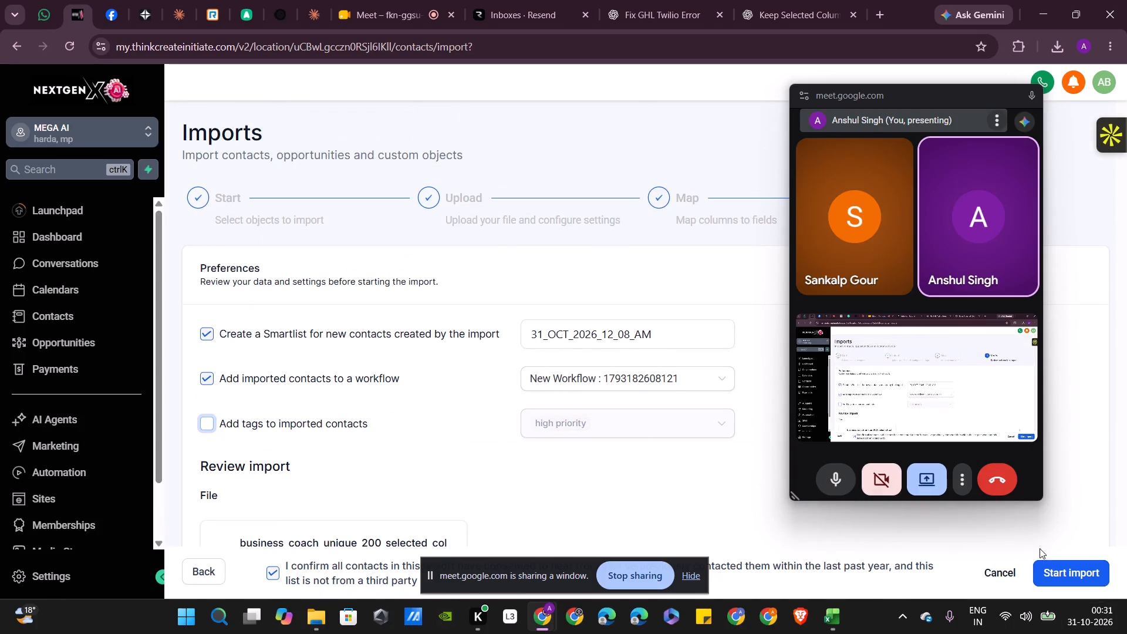
# Start the import of business_coach_unique_200_selected_columns.csv.
pyautogui.click(1071, 581)
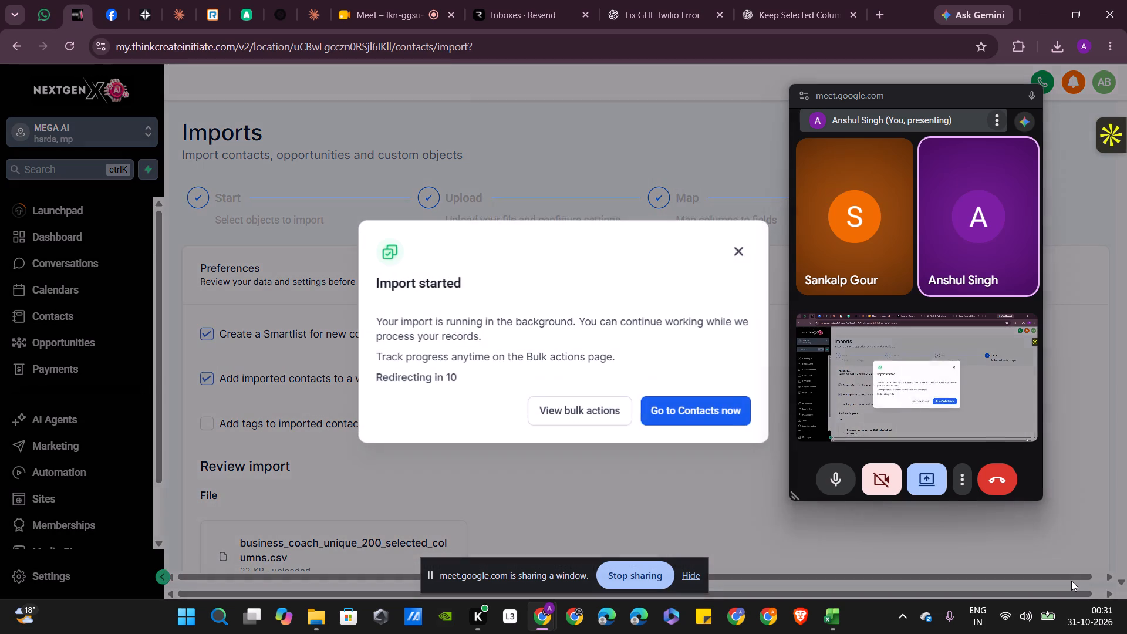
# Go to the contacts and open the 31_OCT_2026_12_08_AM smart list to check for imported contacts.
pyautogui.click(703, 406)
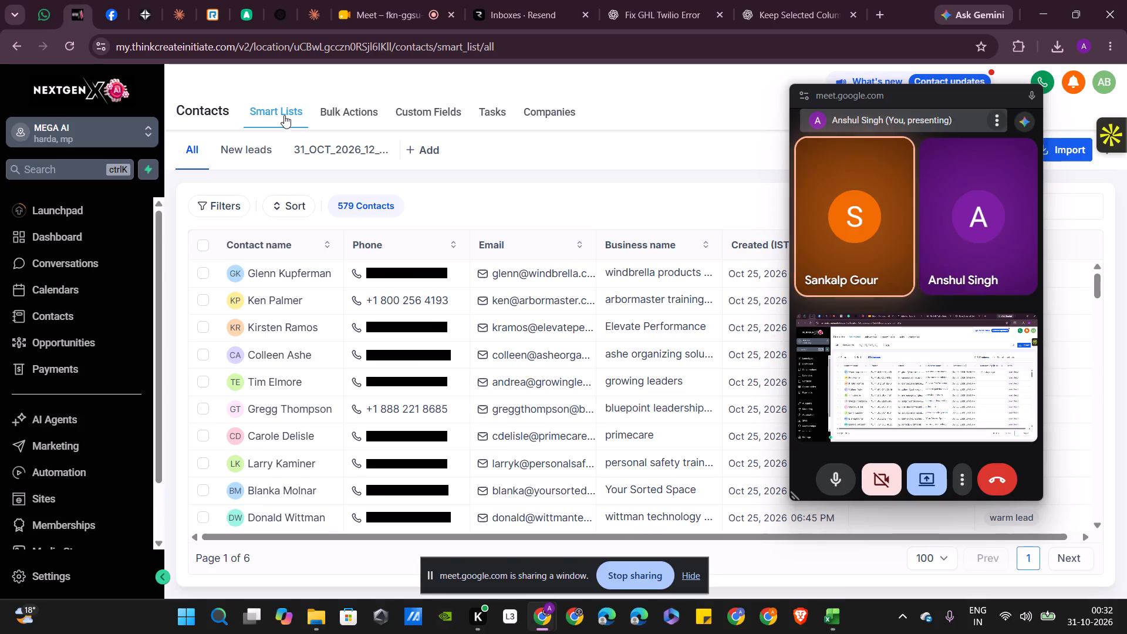
pyautogui.click(336, 156)
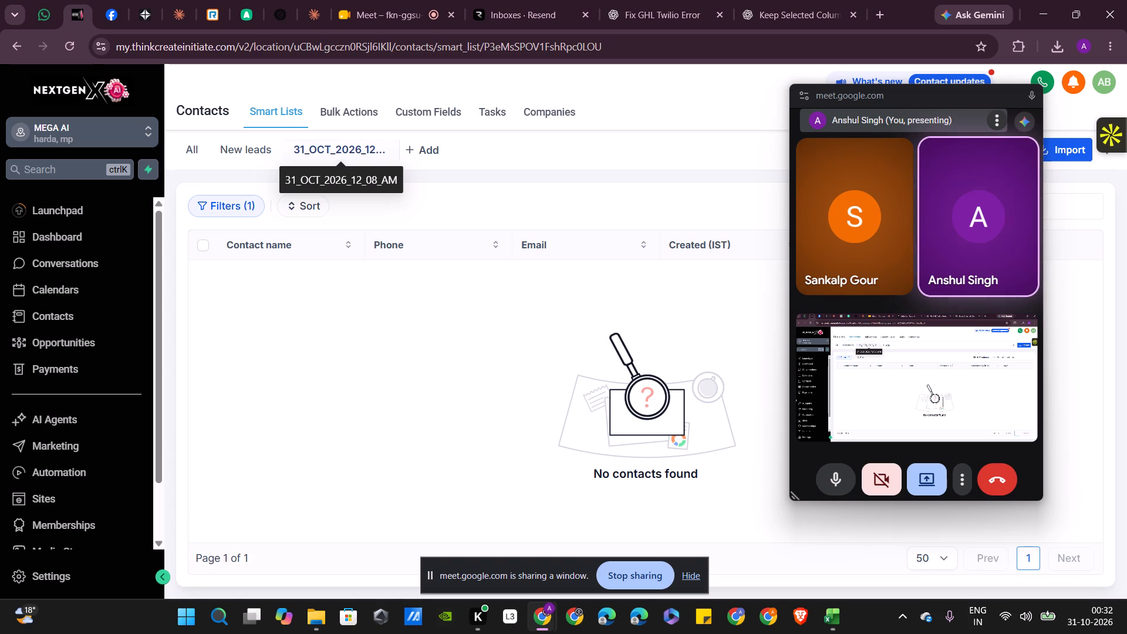
# Examine the New Lead stage of the Appointment setter Aamir pipeline in Opportunities for leads arriving from the CSV import.
pyautogui.click(64, 340)
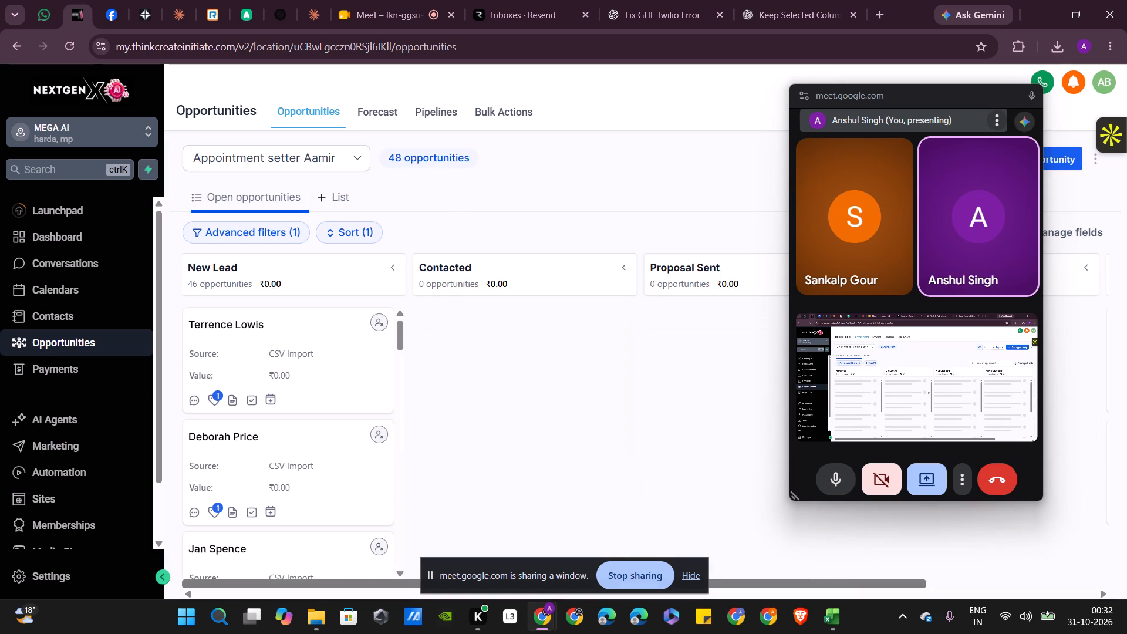
pyautogui.scroll(-5, 299, 416)
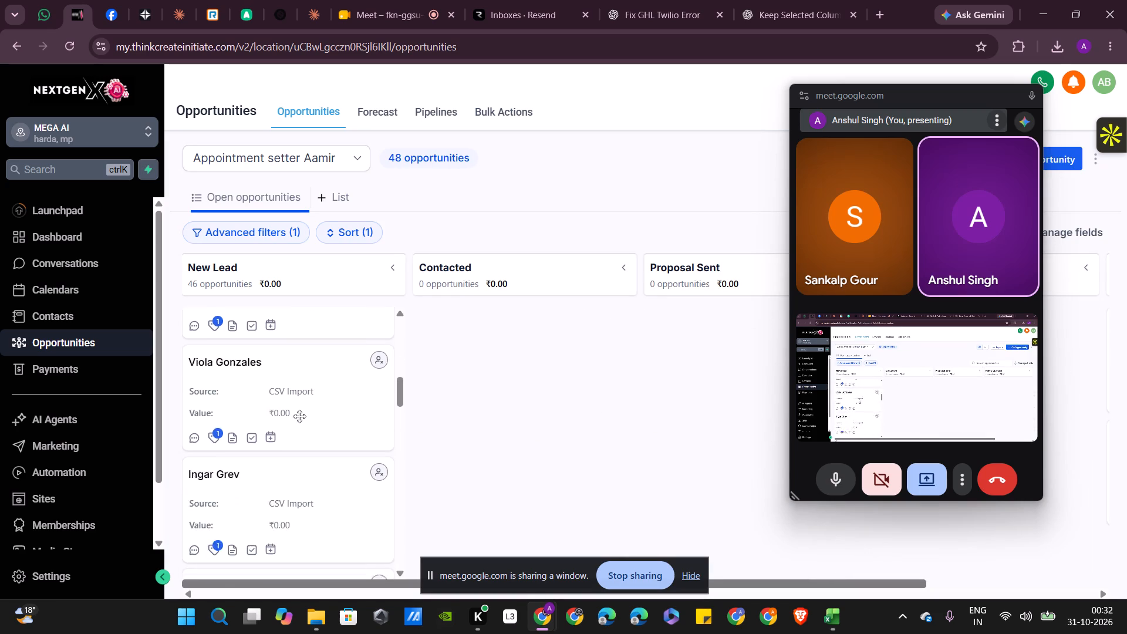
pyautogui.scroll(-10, 299, 416)
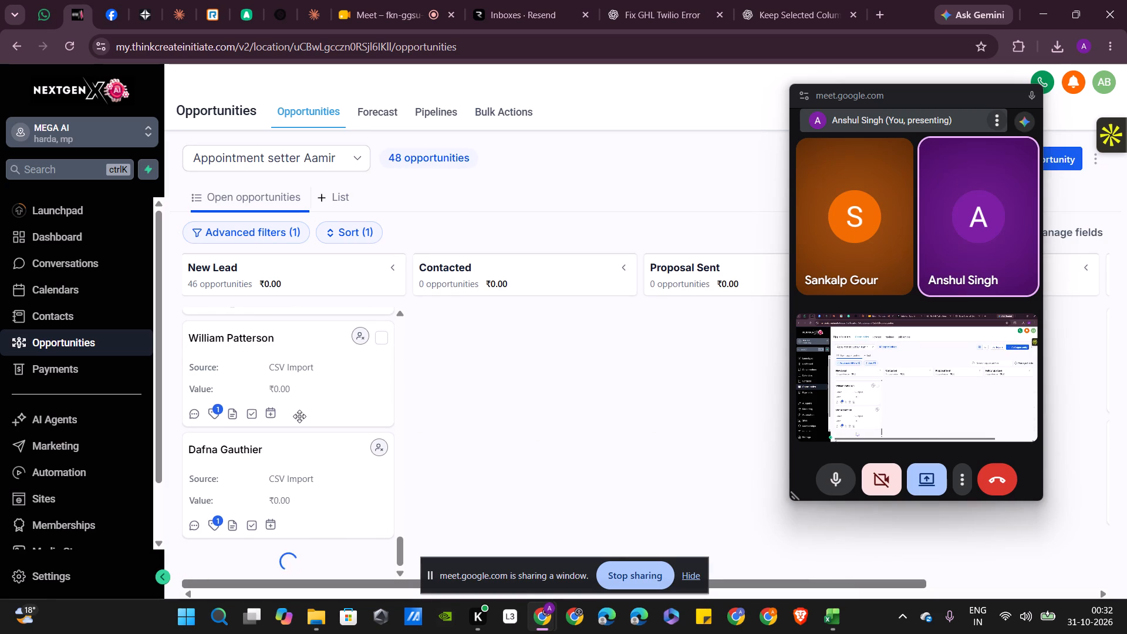
pyautogui.scroll(-5, 299, 416)
pyautogui.scroll(9, 331, 417)
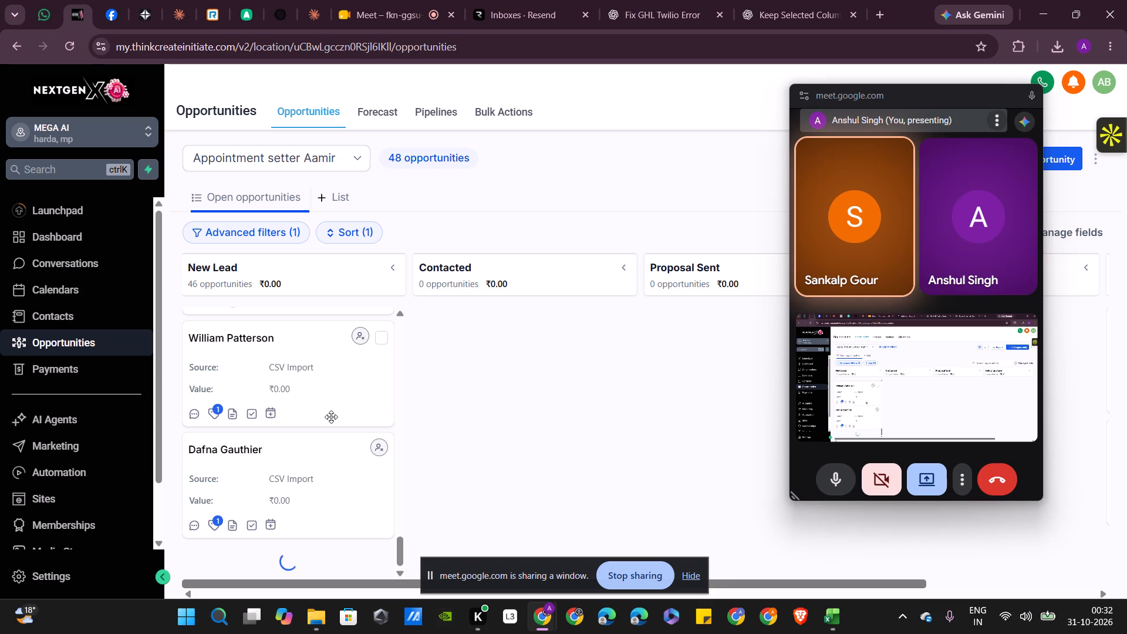
pyautogui.scroll(12, 290, 342)
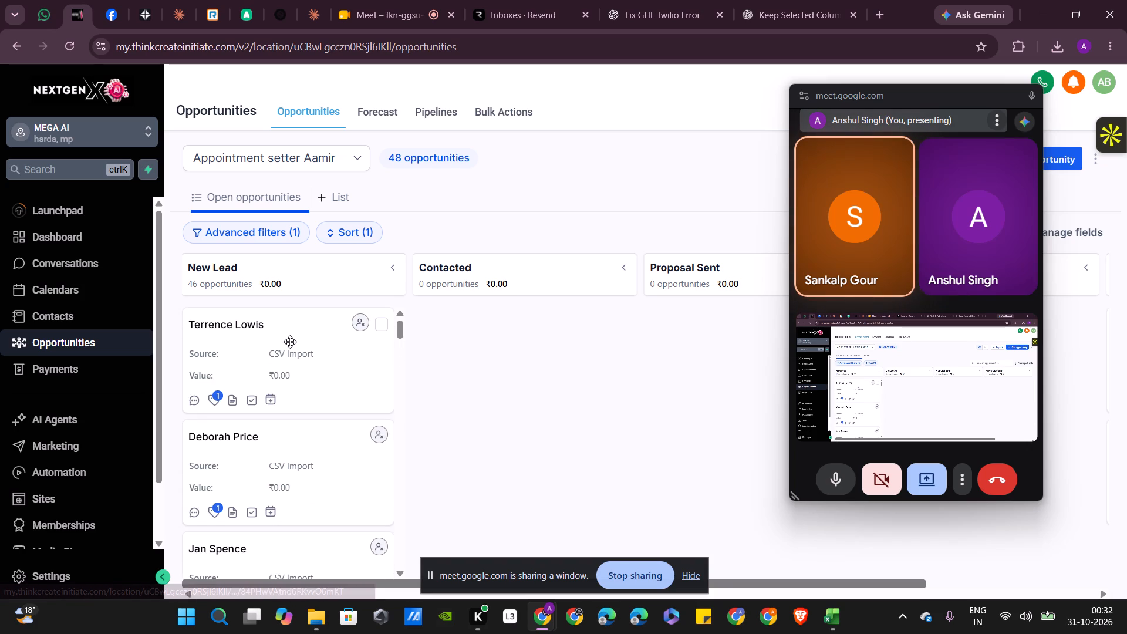
pyautogui.scroll(7, 290, 342)
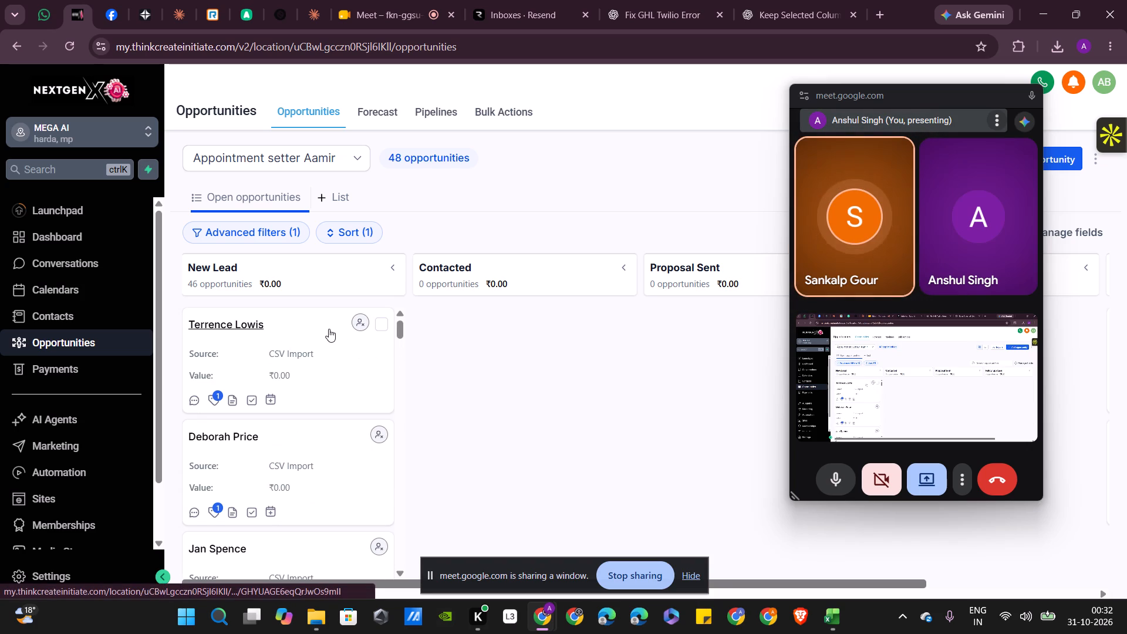
pyautogui.scroll(4, 329, 329)
pyautogui.scroll(3, 262, 304)
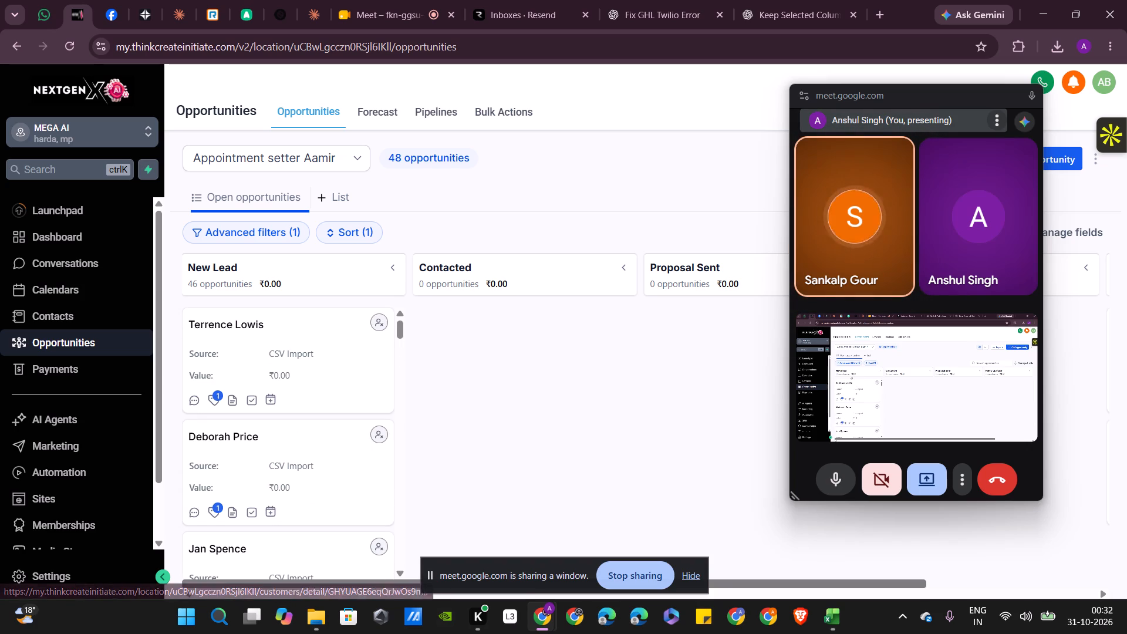
pyautogui.scroll(1, 262, 304)
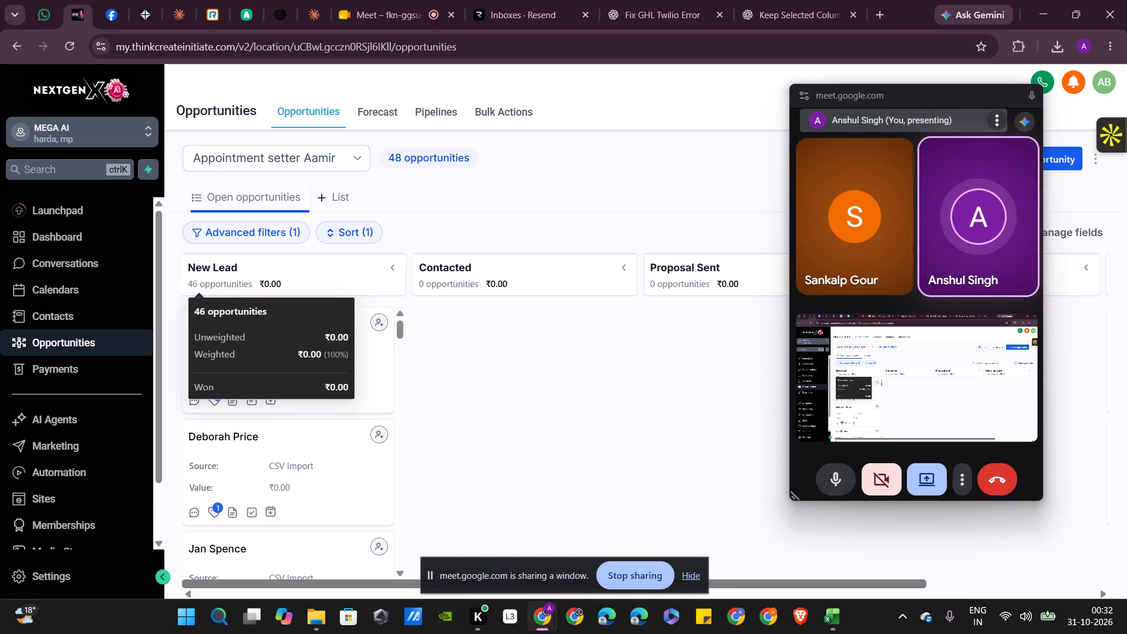
pyautogui.click(515, 404)
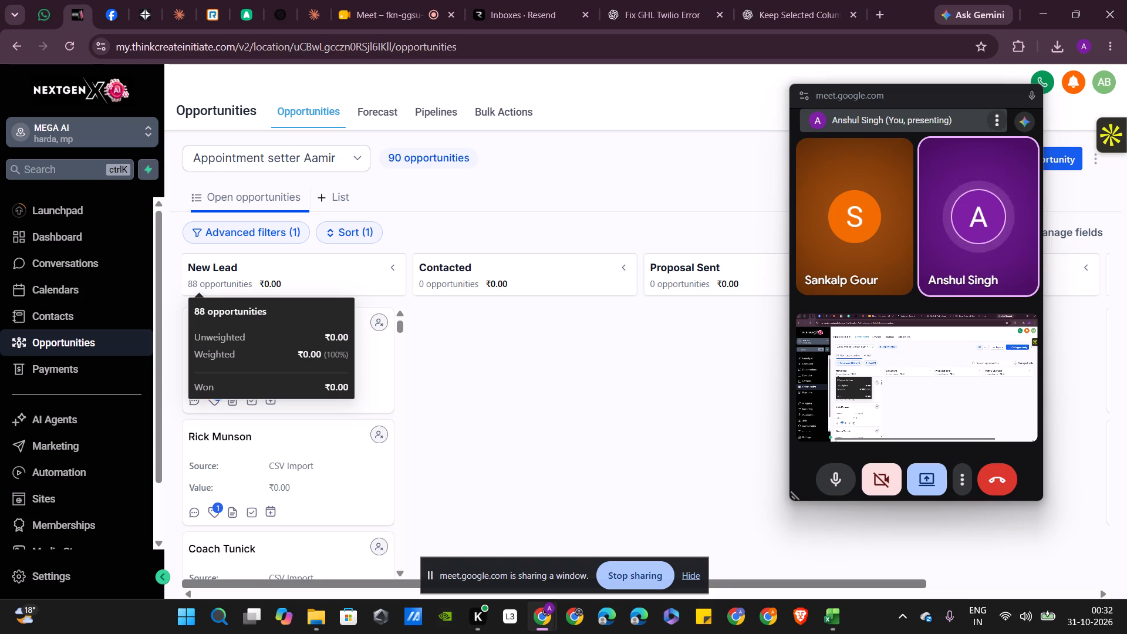
pyautogui.click(624, 332)
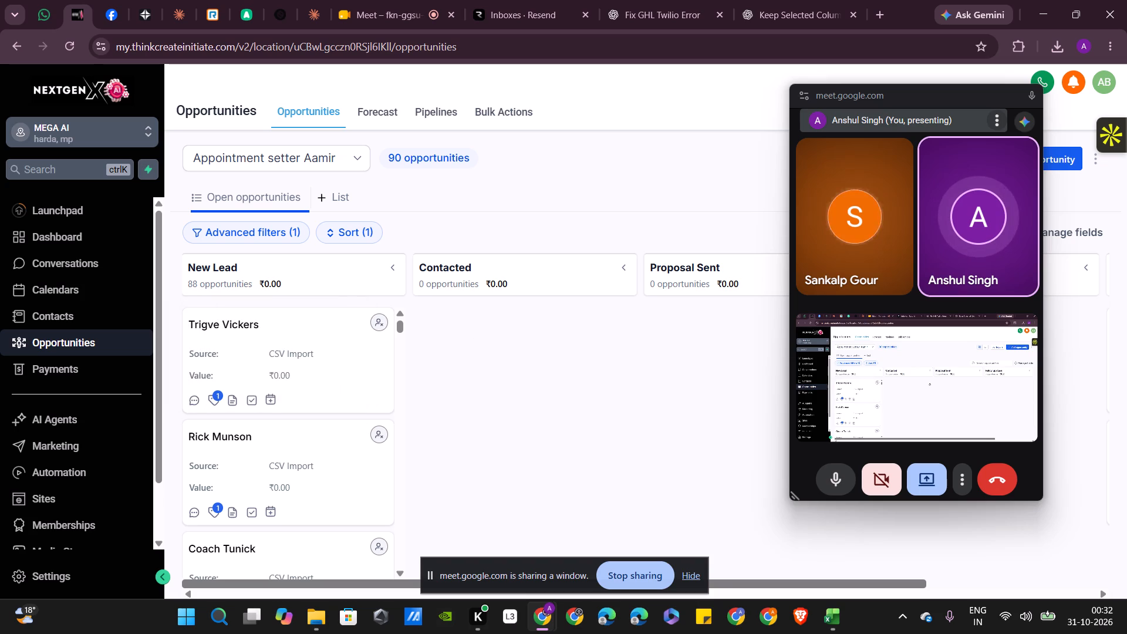
pyautogui.scroll(-5, 0, 341)
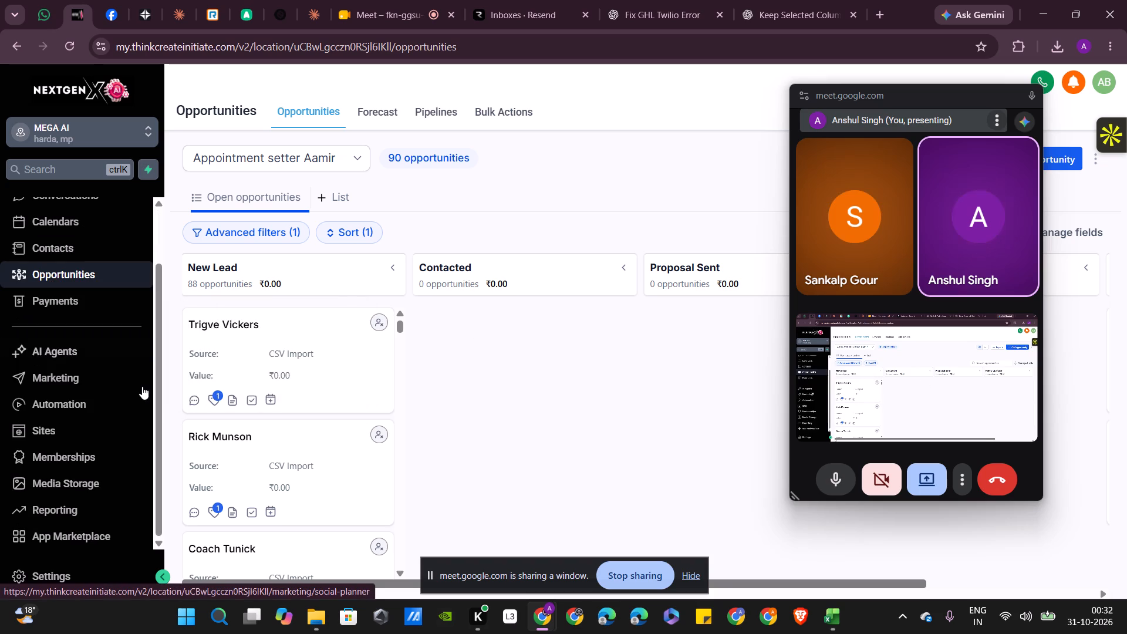
pyautogui.click(104, 400)
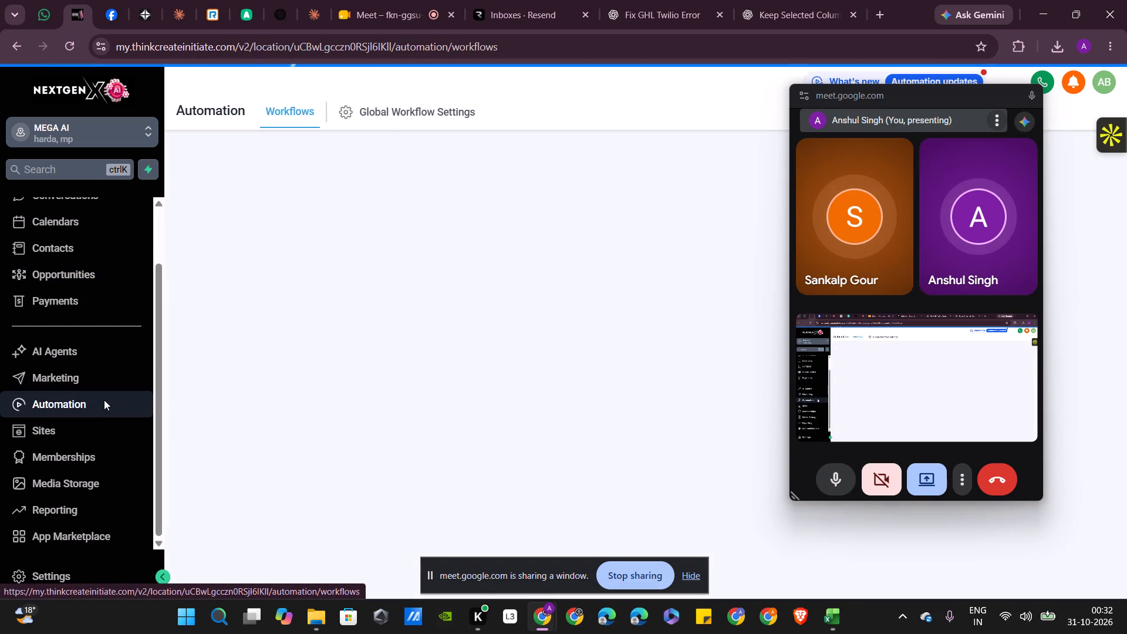
pyautogui.scroll(-1, 386, 525)
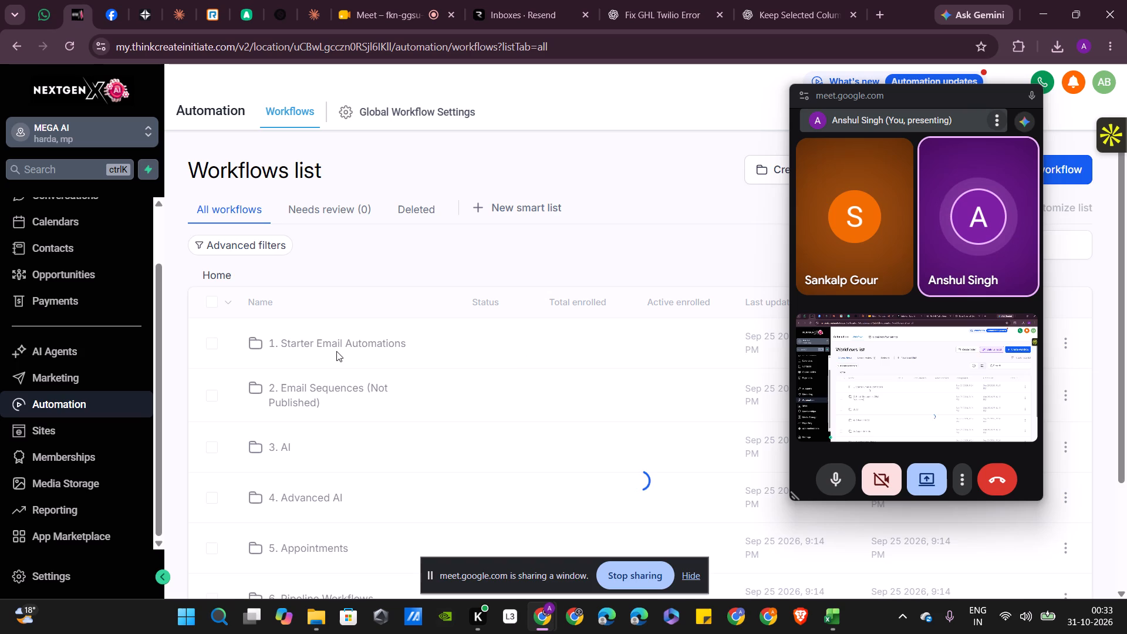
pyautogui.scroll(-6, 336, 351)
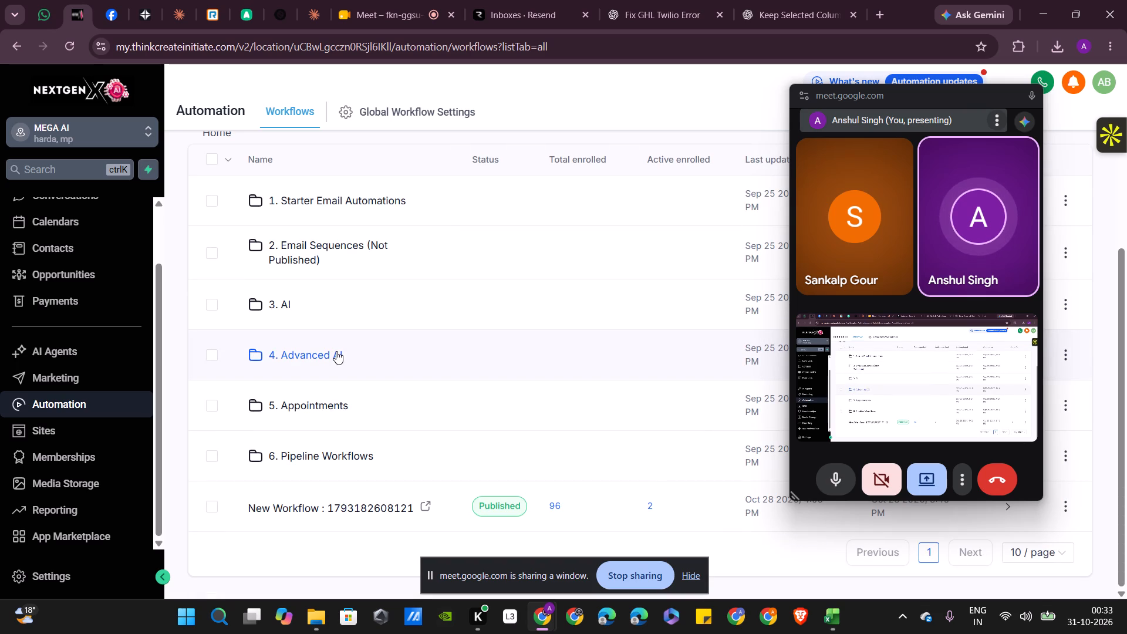
pyautogui.click(301, 511)
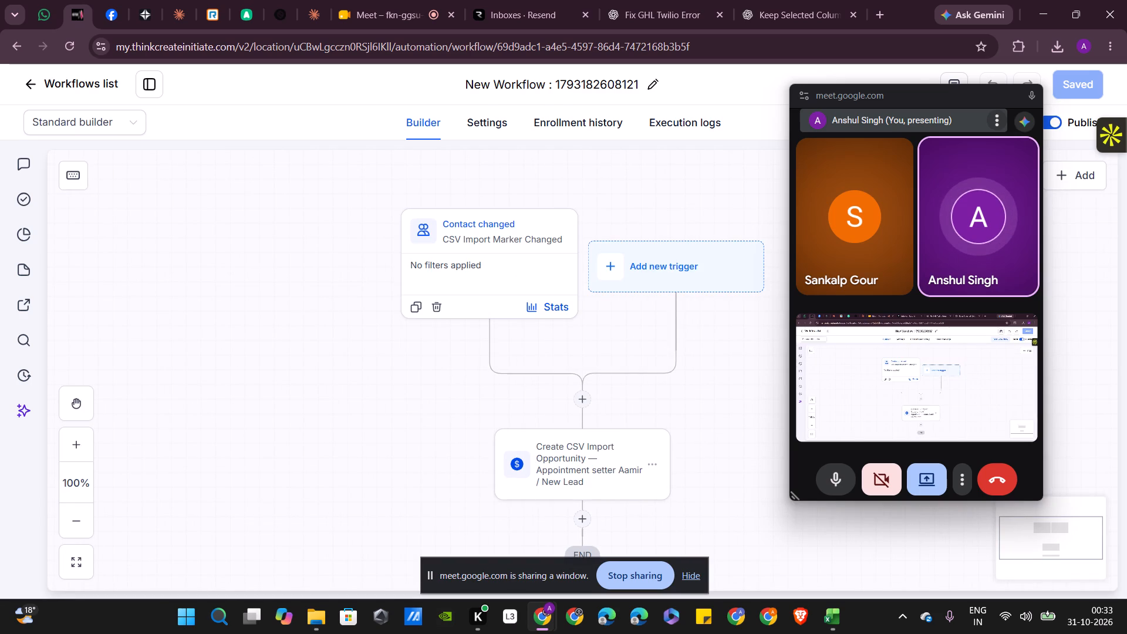
# Open the workflow's Create CSV Import Opportunity action for Appointment setter Aamir / New Lead.
pyautogui.scroll(-1, 421, 463)
pyautogui.click(590, 432)
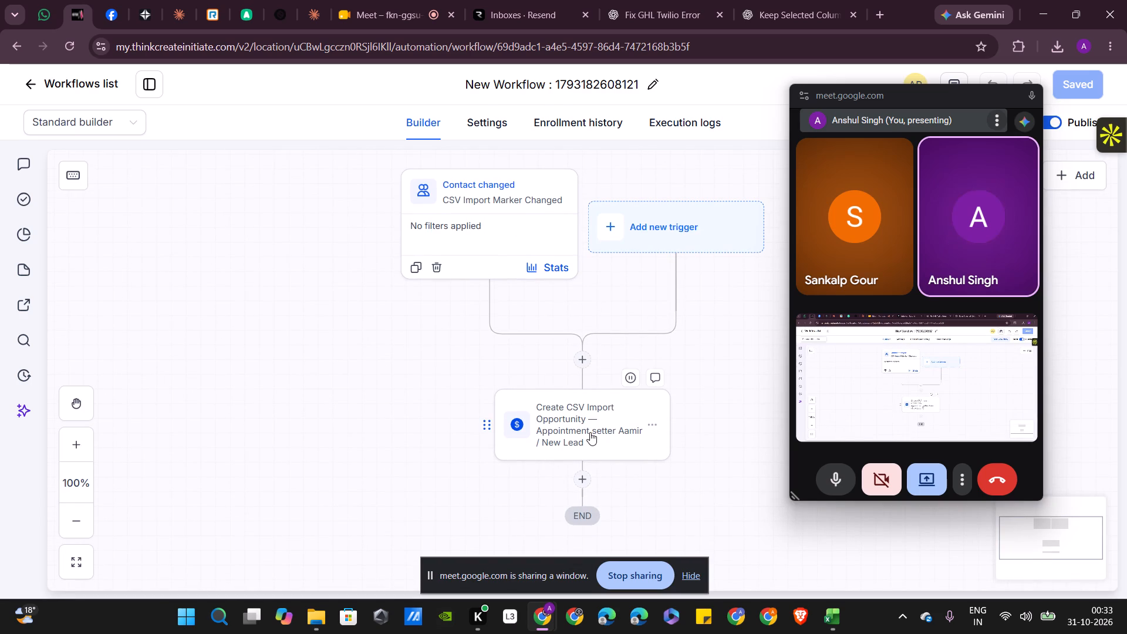
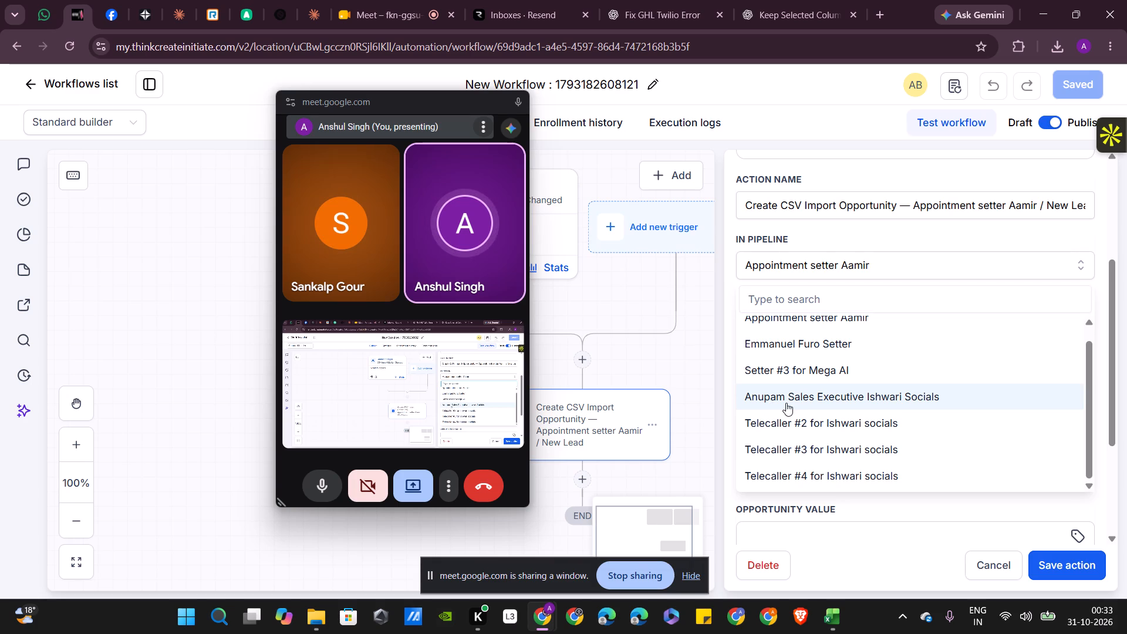
# Save the opportunity action with the pipeline Anupam Sales Executive Ishwari Socials and try to save the workflow.
pyautogui.click(1050, 565)
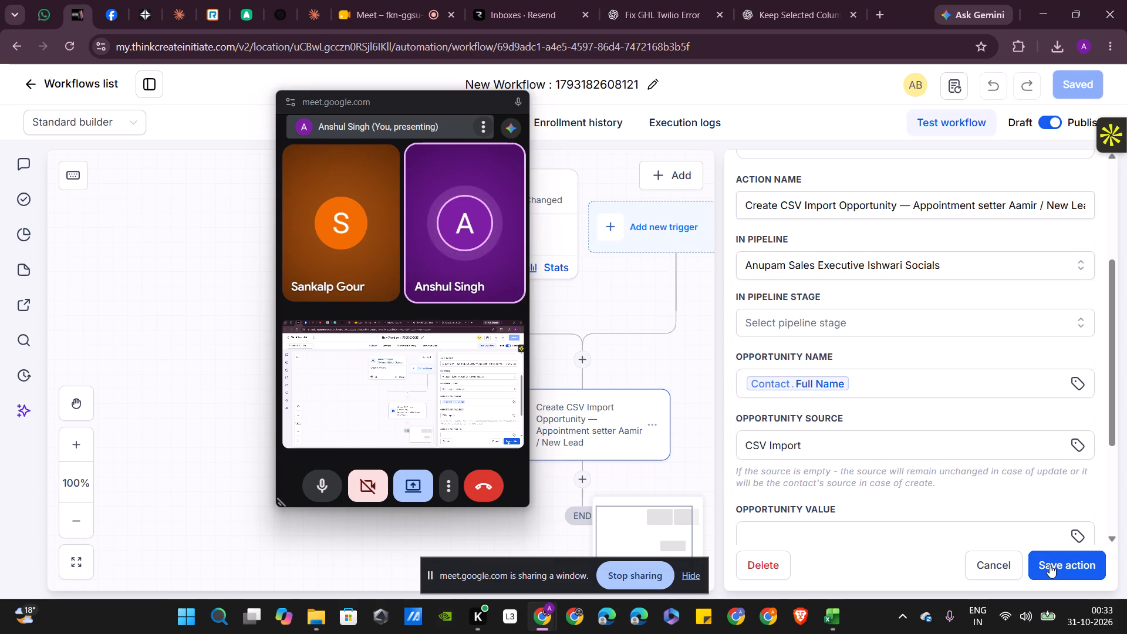
pyautogui.click(1079, 89)
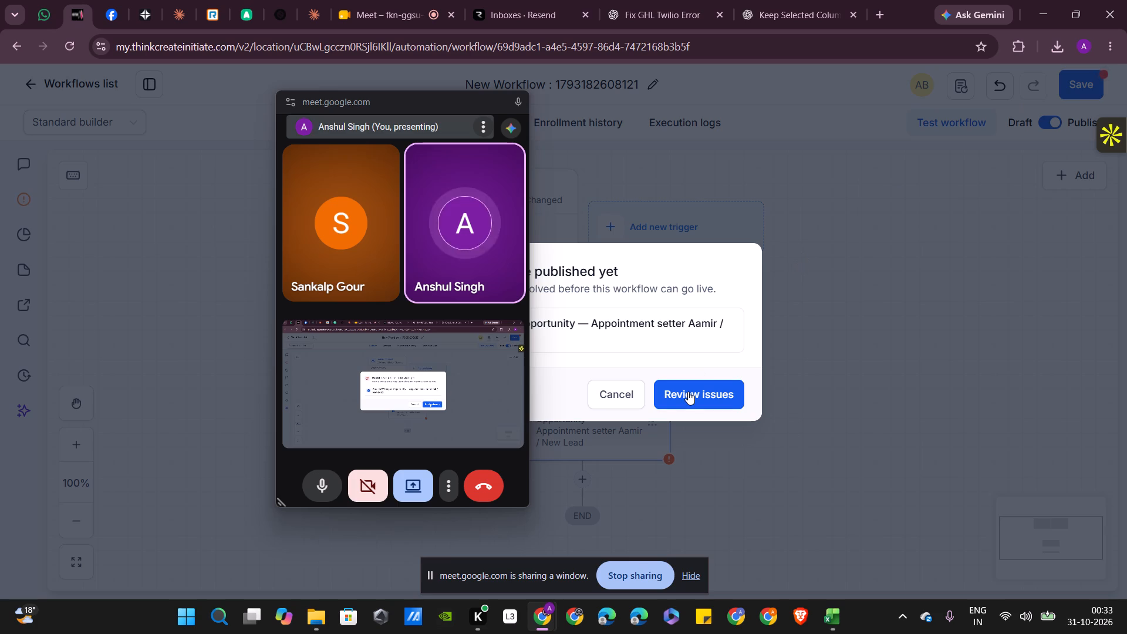
# Resolve the workflow's issue by setting the opportunity action's pipeline stage to New Lead, and save the action and workflow.
pyautogui.click(688, 392)
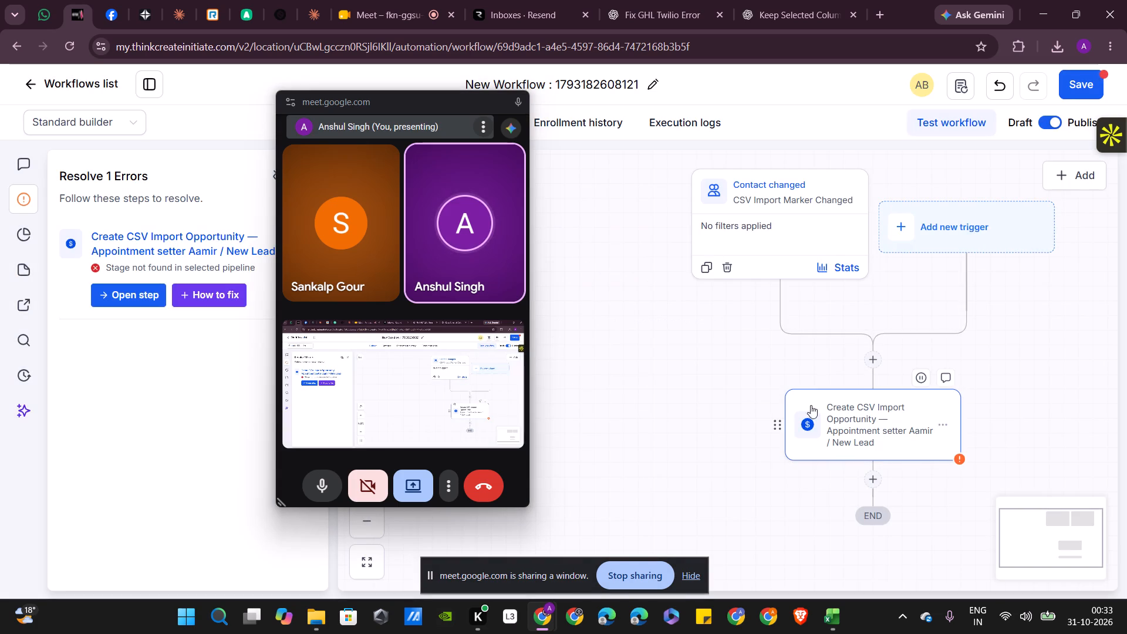
pyautogui.click(843, 432)
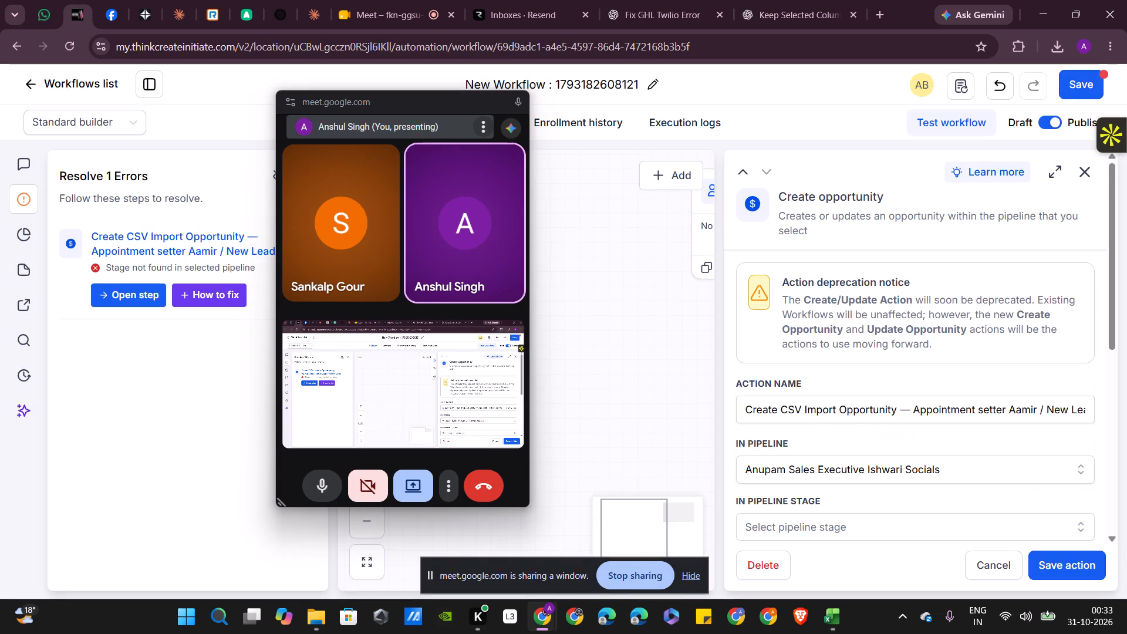
pyautogui.scroll(-1, 895, 414)
pyautogui.scroll(-1, 934, 475)
pyautogui.click(895, 420)
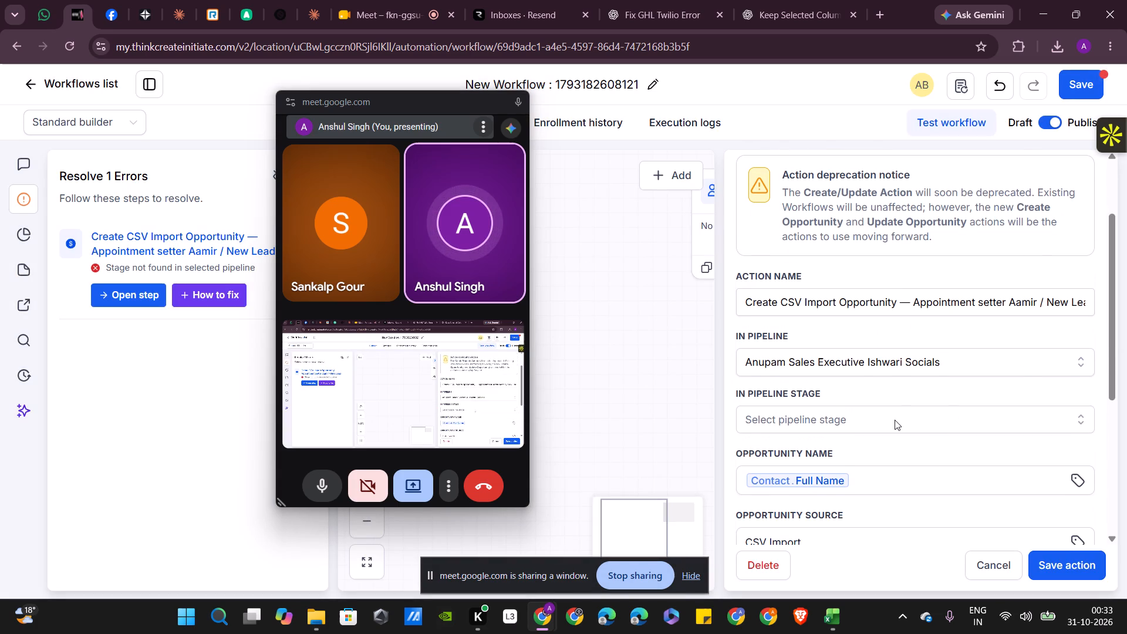
pyautogui.click(804, 484)
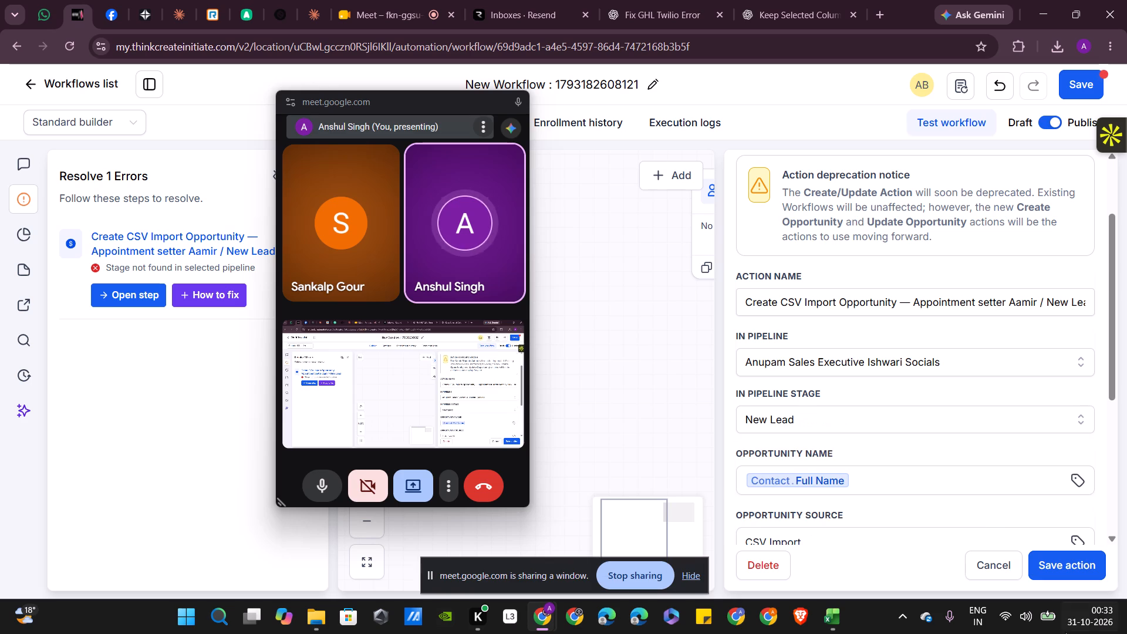
pyautogui.click(1069, 569)
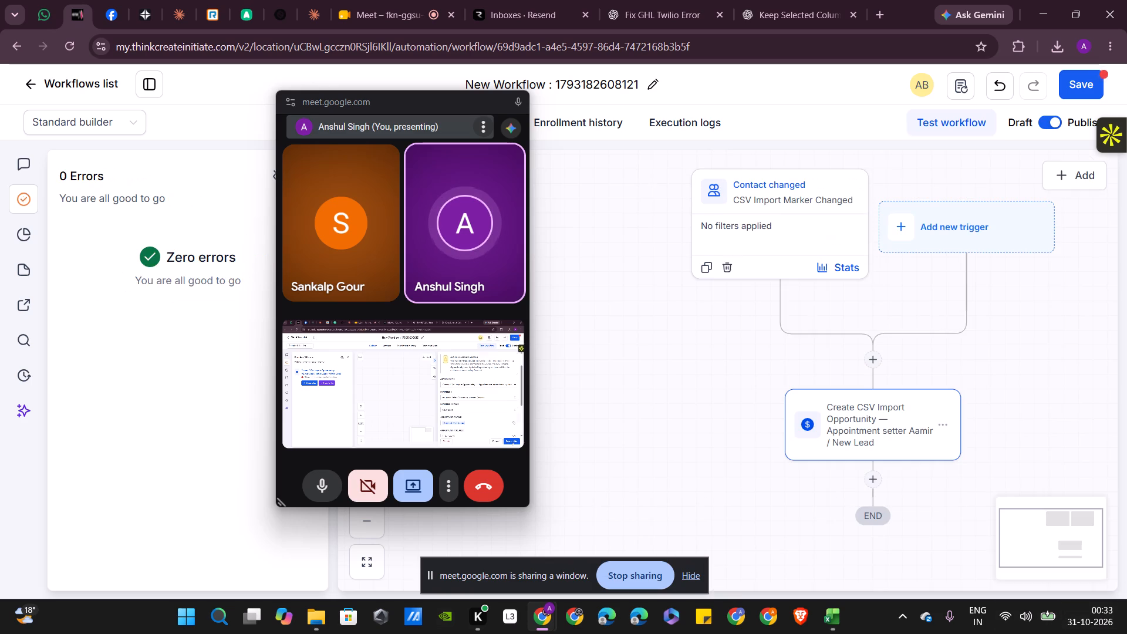
pyautogui.click(1079, 98)
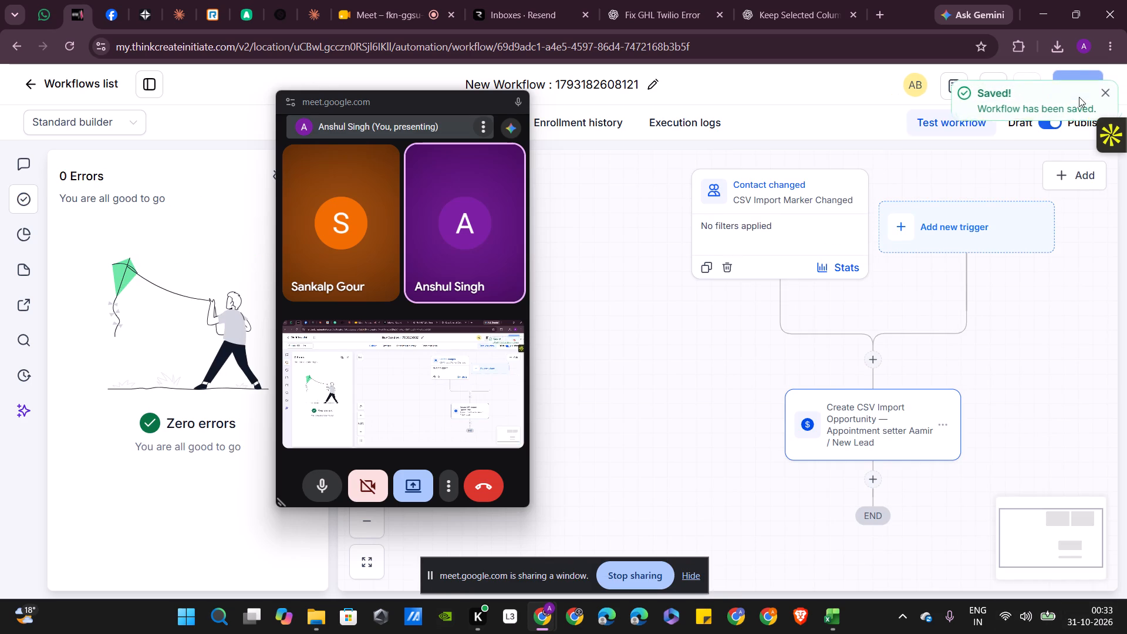
pyautogui.click(33, 80)
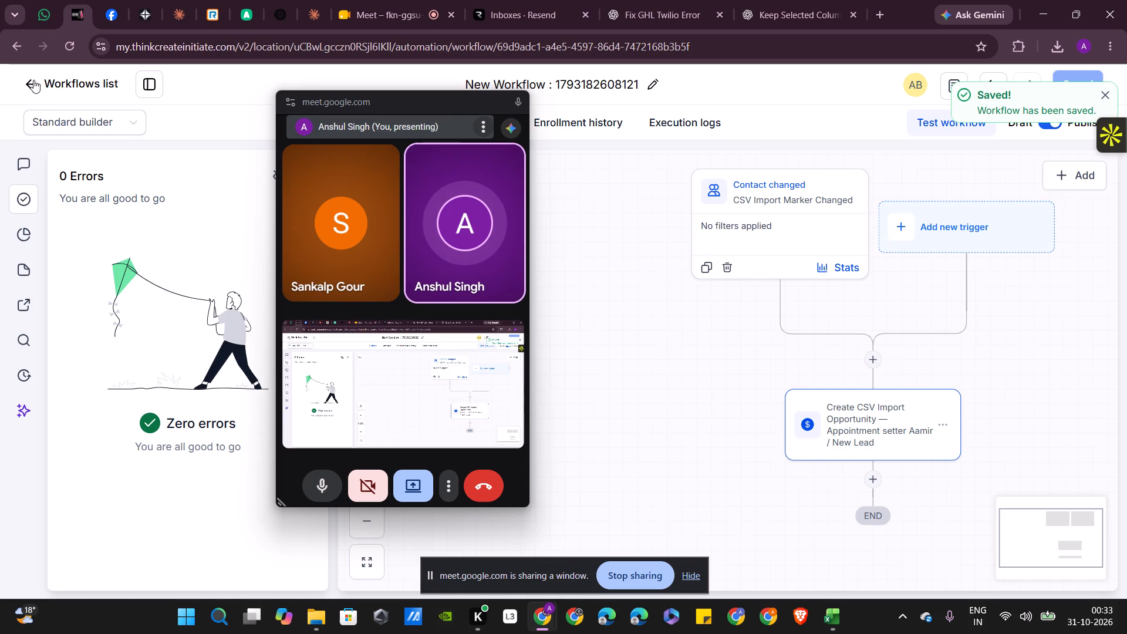
pyautogui.scroll(-1, 198, 470)
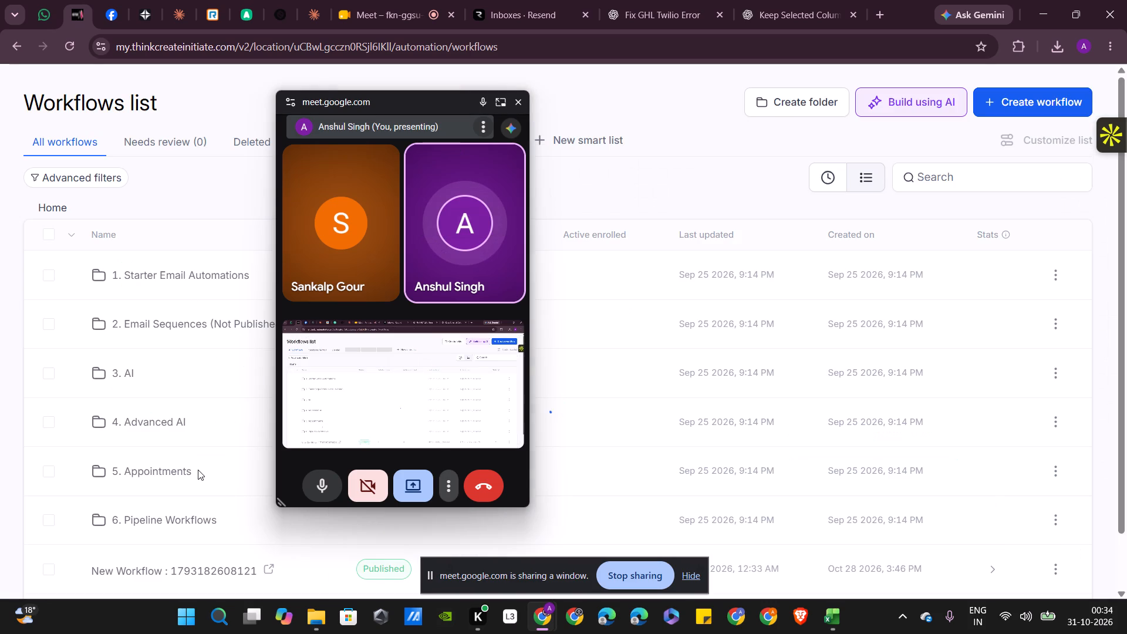
pyautogui.scroll(-1, 198, 470)
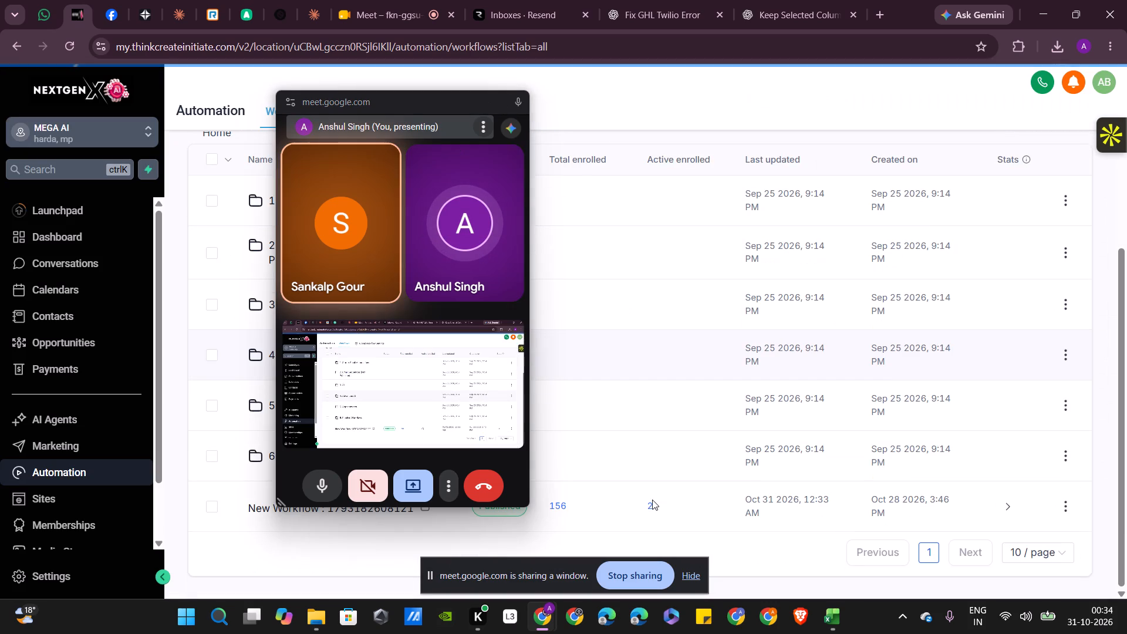